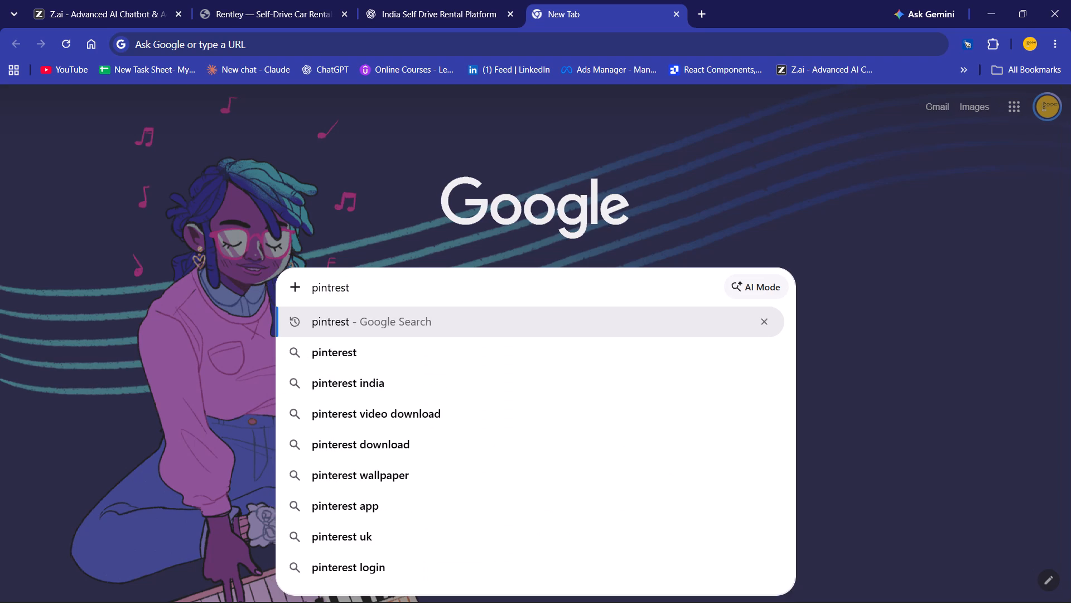
pyautogui.press('Return')
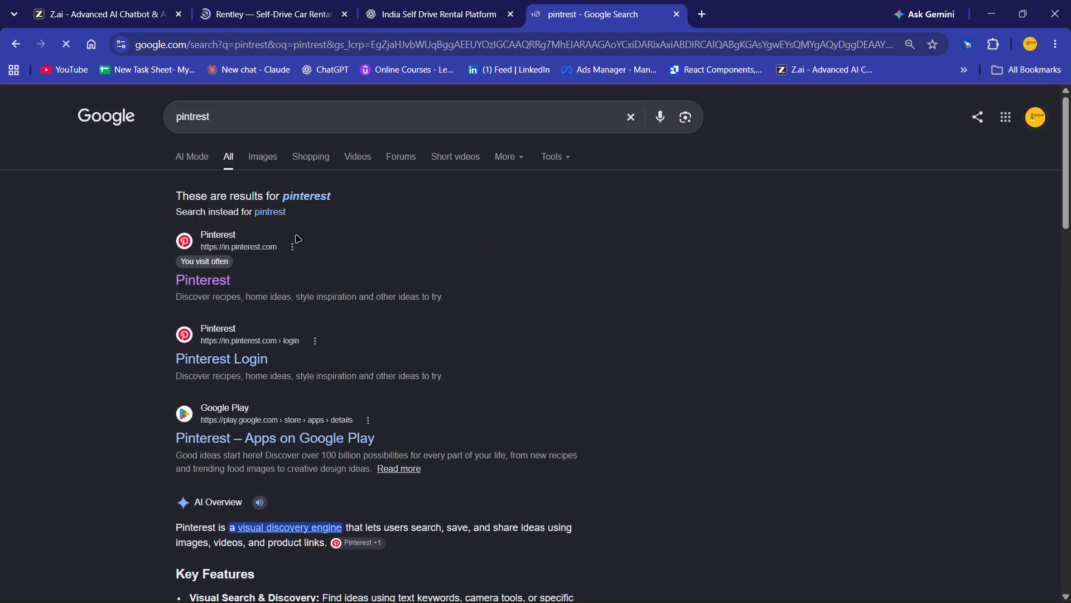
pyautogui.click(225, 274)
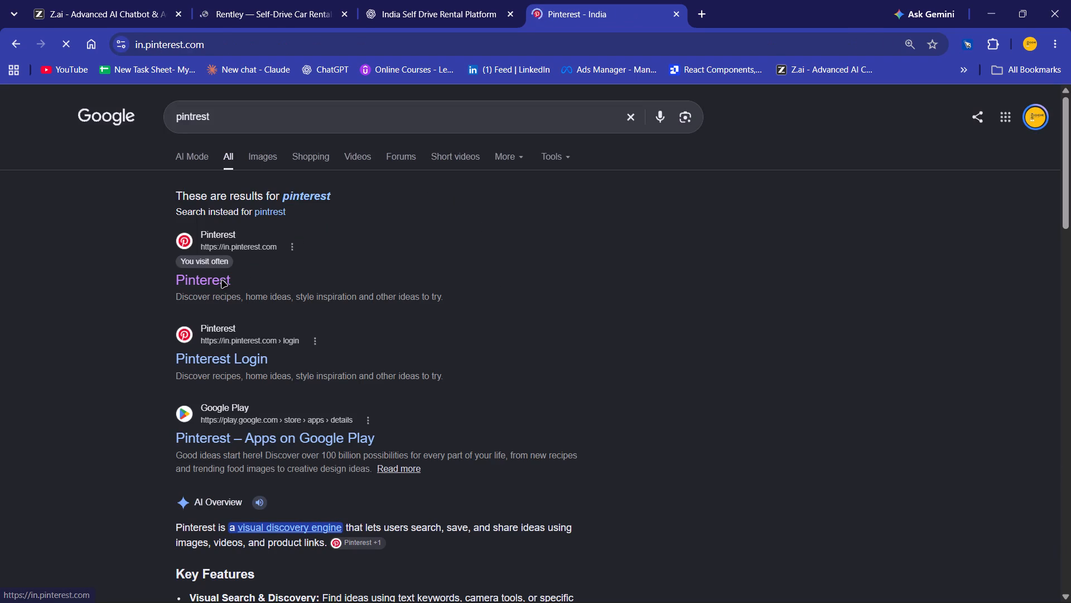
pyautogui.click(297, 13)
pyautogui.click(582, 0)
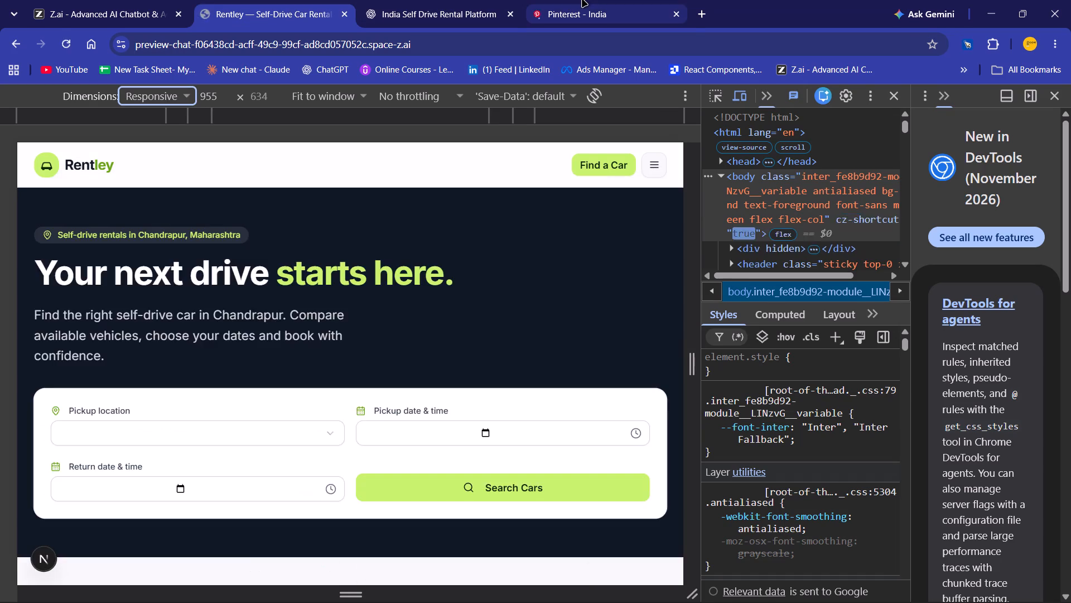
# Search Pinterest for "rental self drive" and pick the suggestion "self drive cars rental".
pyautogui.click(500, 115)
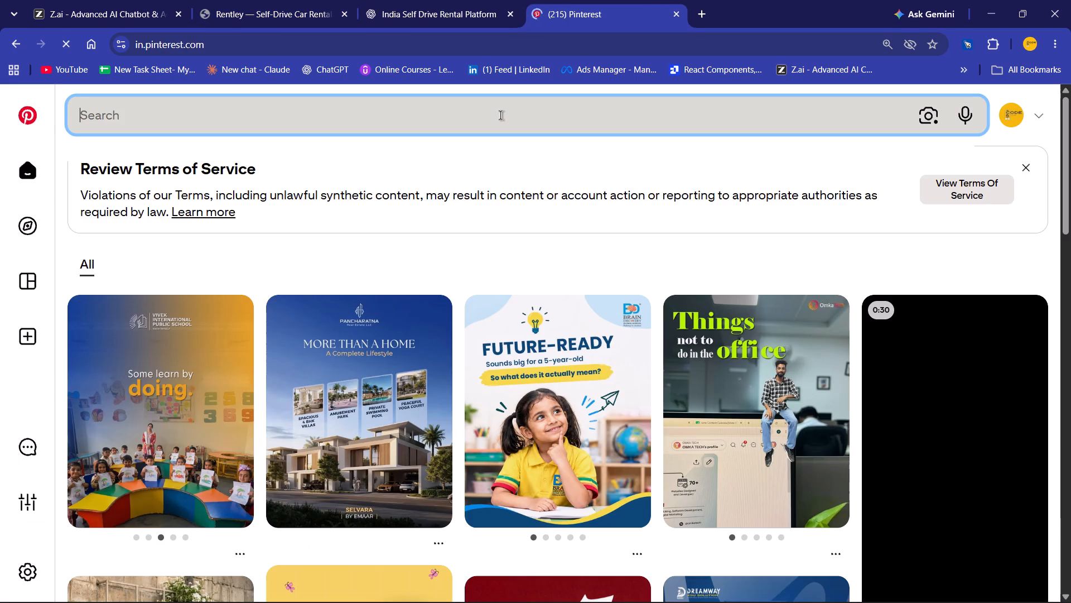
pyautogui.write('rental self drive')
pyautogui.press('space')
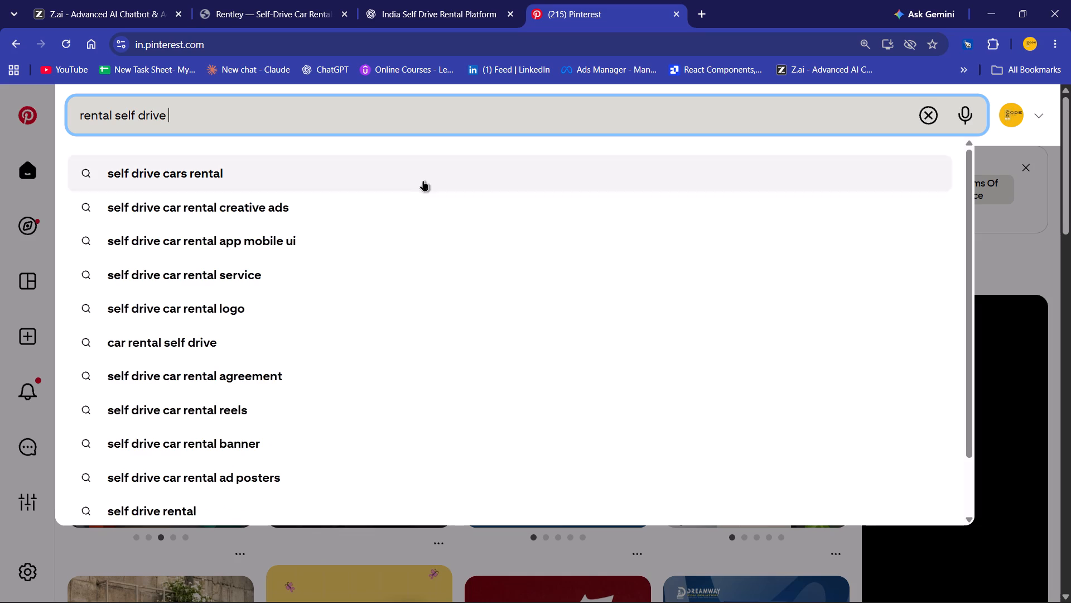
pyautogui.click(406, 183)
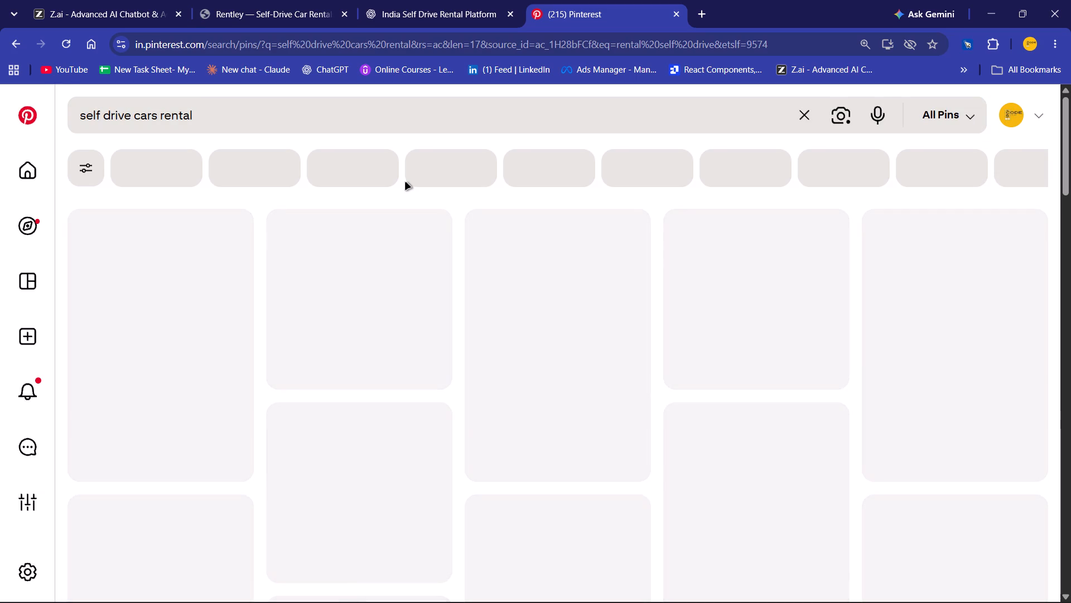
# Extend the Pinterest search to "self drive cars rental brand logo refrence ideas".
pyautogui.click(414, 119)
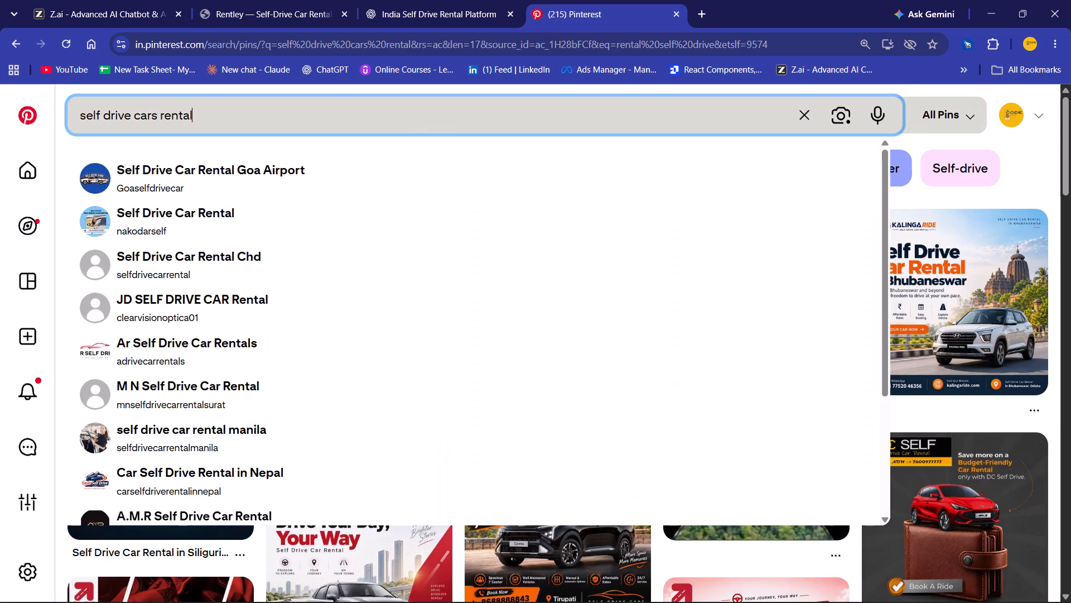
pyautogui.press('space')
pyautogui.write('brand logo')
pyautogui.press('space')
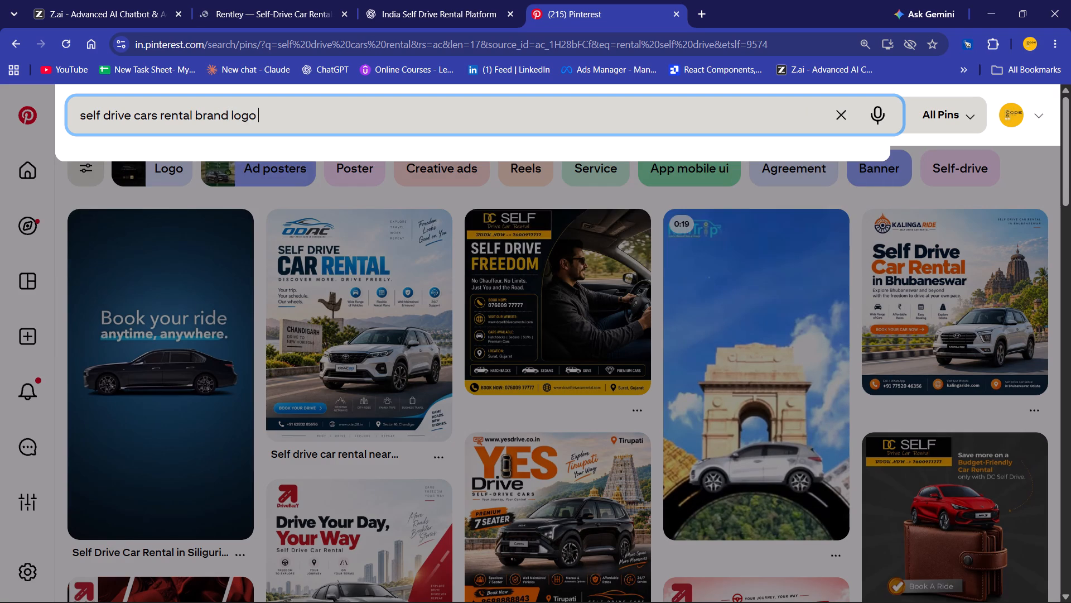
pyautogui.write('refrence ideas')
pyautogui.press('Return')
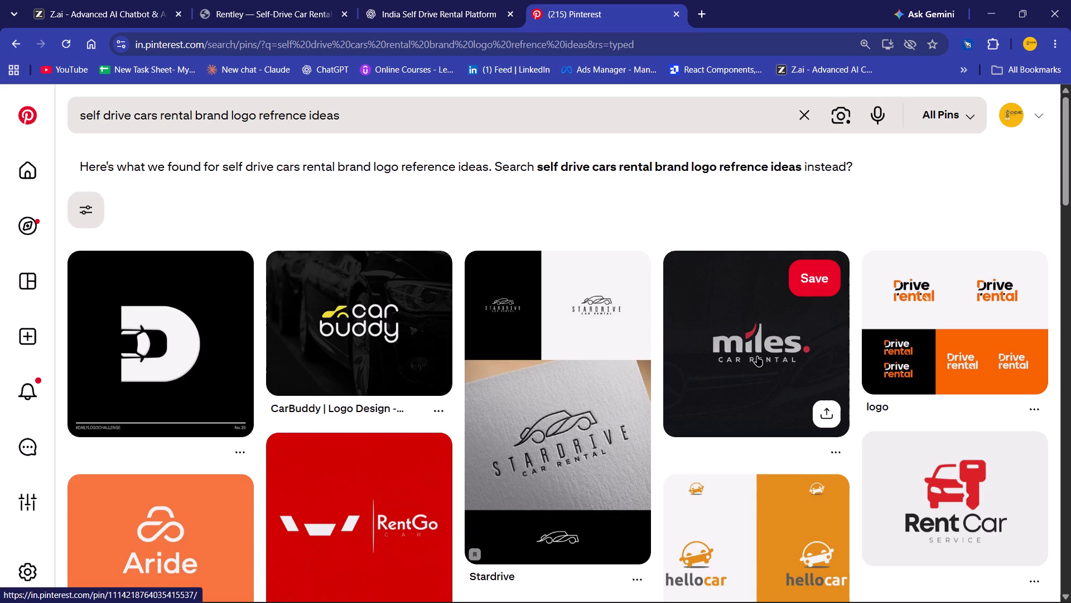
pyautogui.scroll(-1, 757, 356)
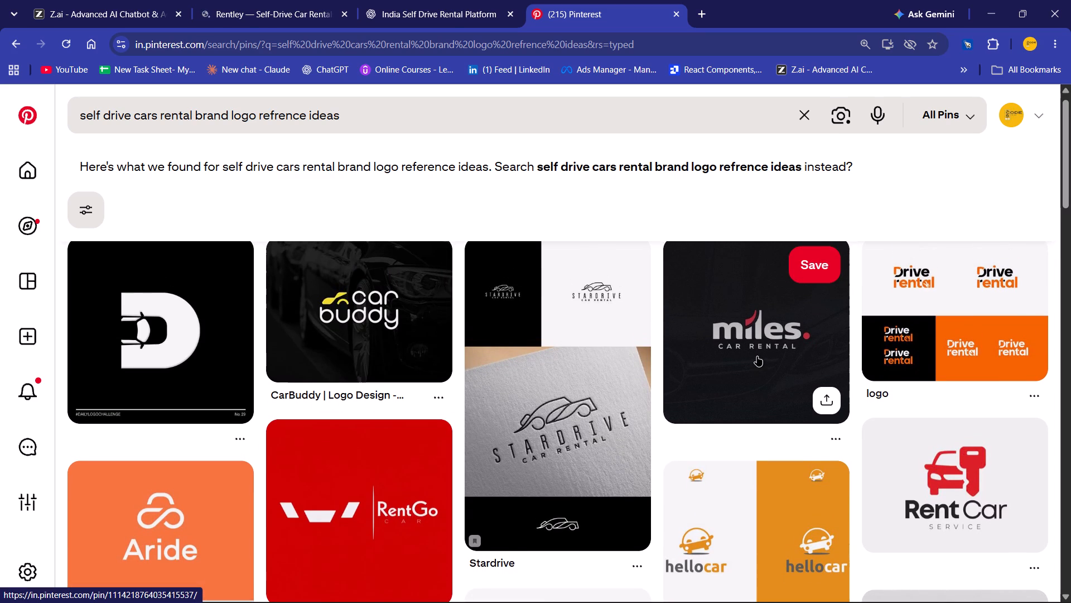
pyautogui.scroll(-2, 757, 356)
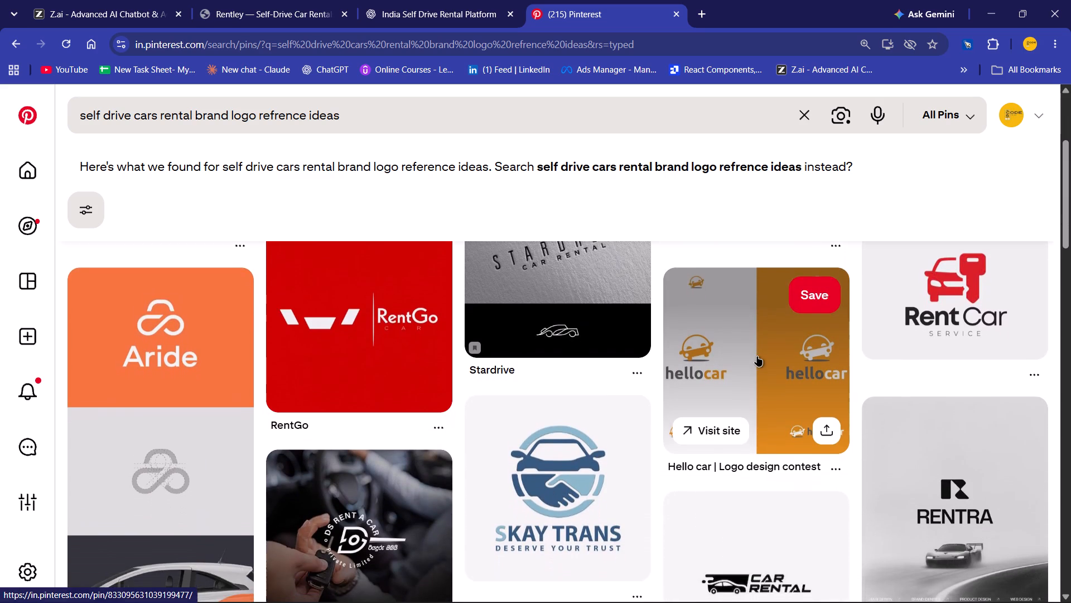
pyautogui.scroll(-3, 757, 356)
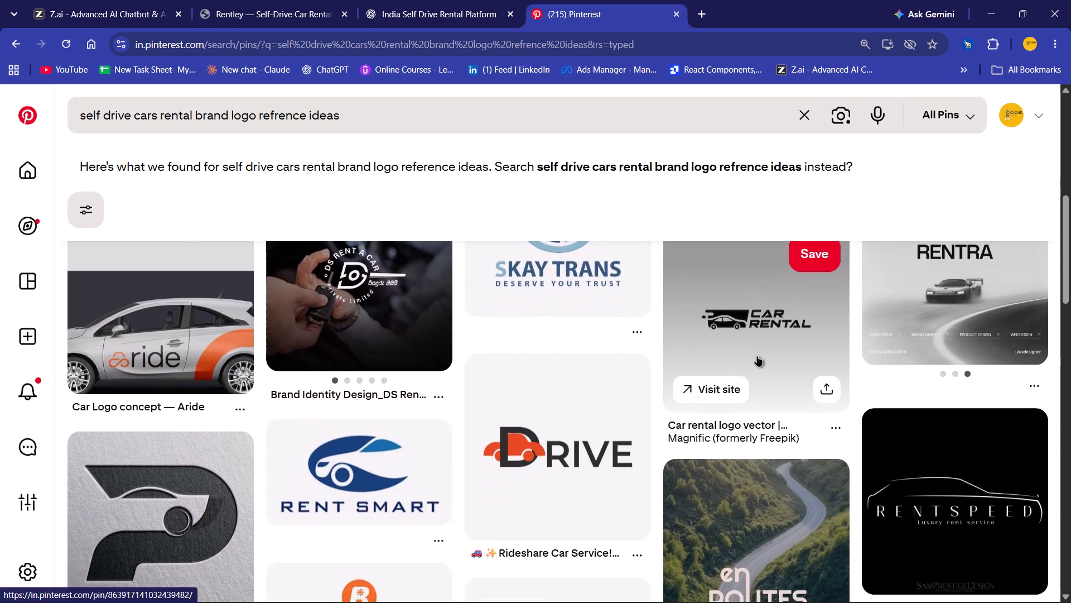
pyautogui.scroll(-3, 757, 356)
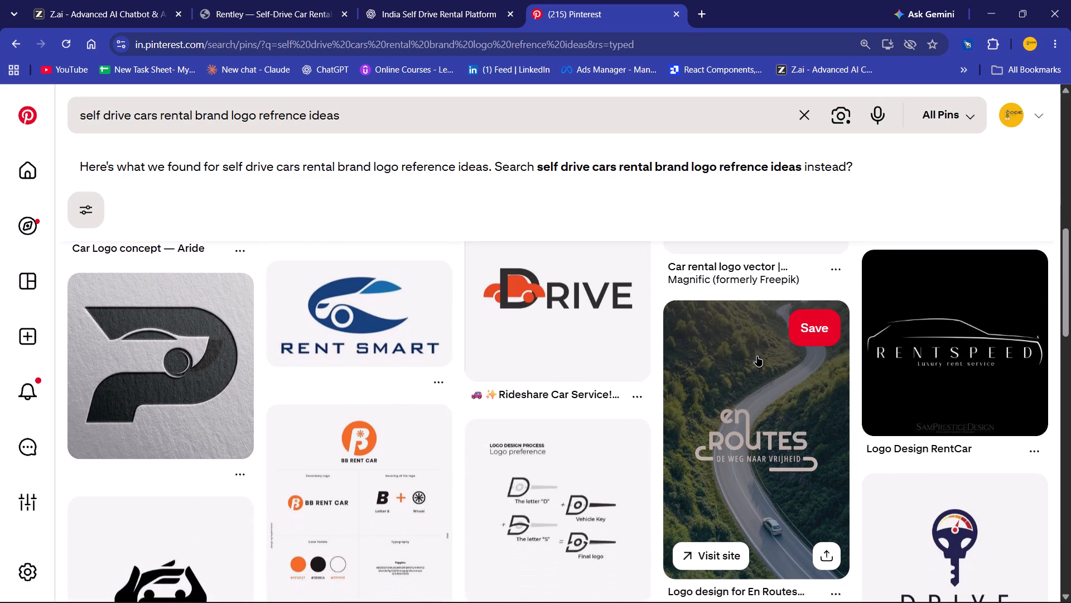
pyautogui.scroll(-3, 757, 356)
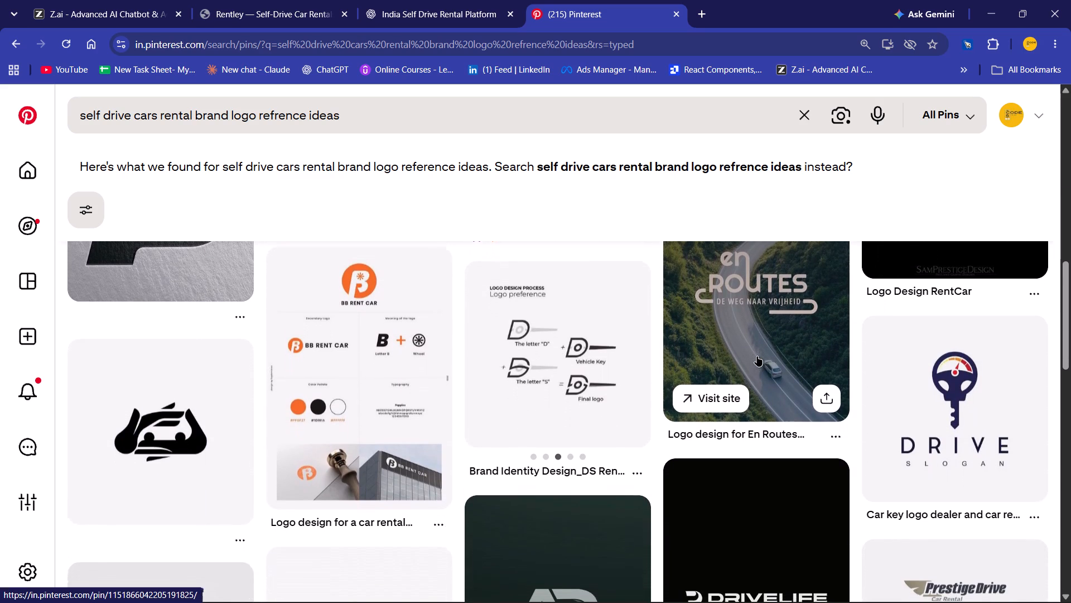
pyautogui.scroll(-3, 757, 356)
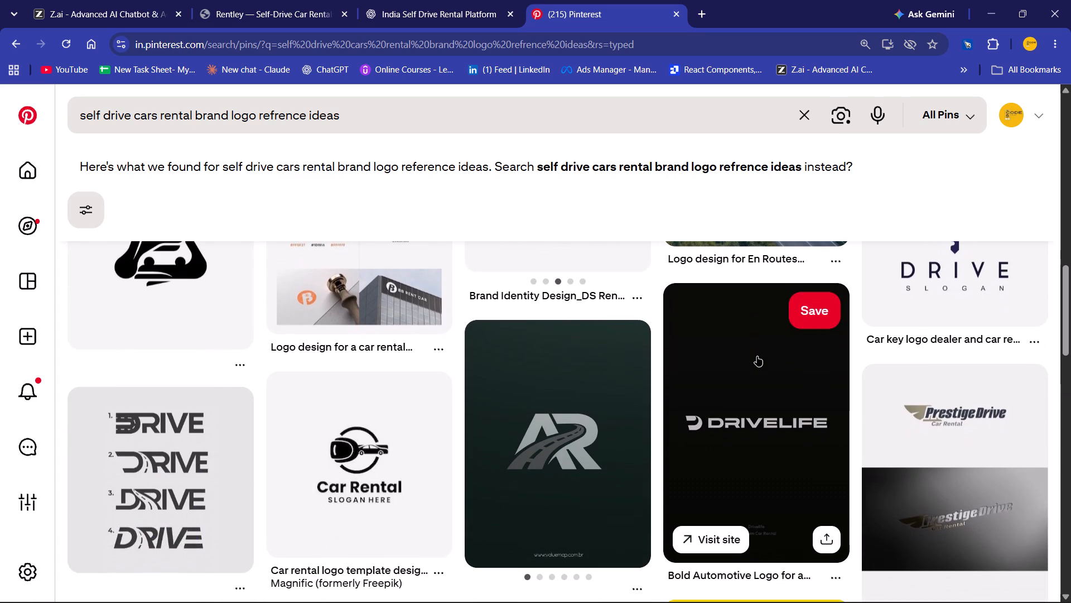
pyautogui.scroll(-3, 757, 356)
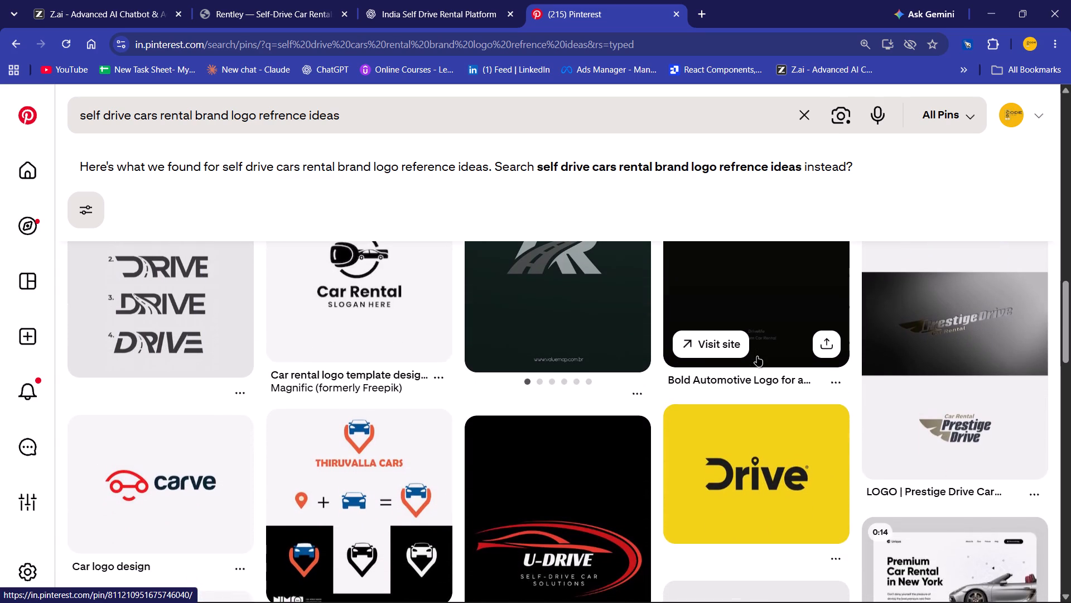
pyautogui.scroll(-3, 757, 356)
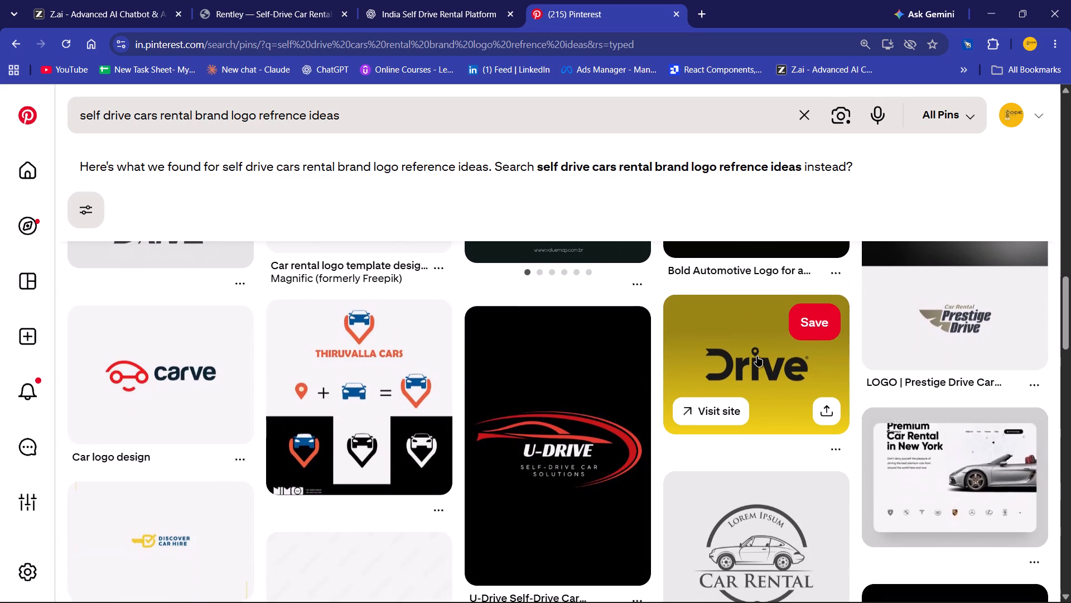
pyautogui.scroll(-3, 757, 356)
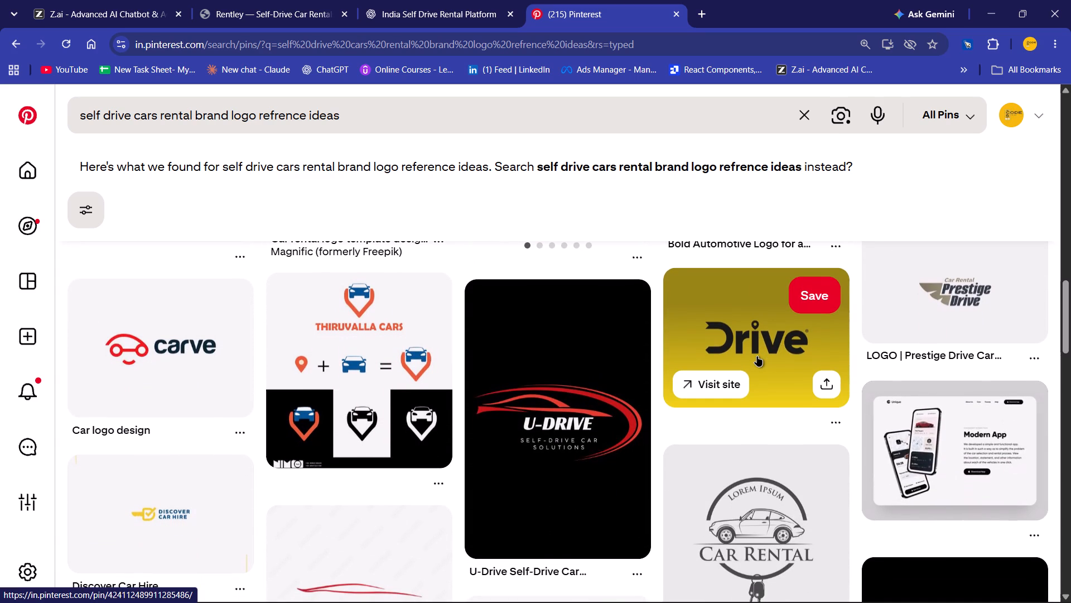
pyautogui.scroll(-1, 757, 356)
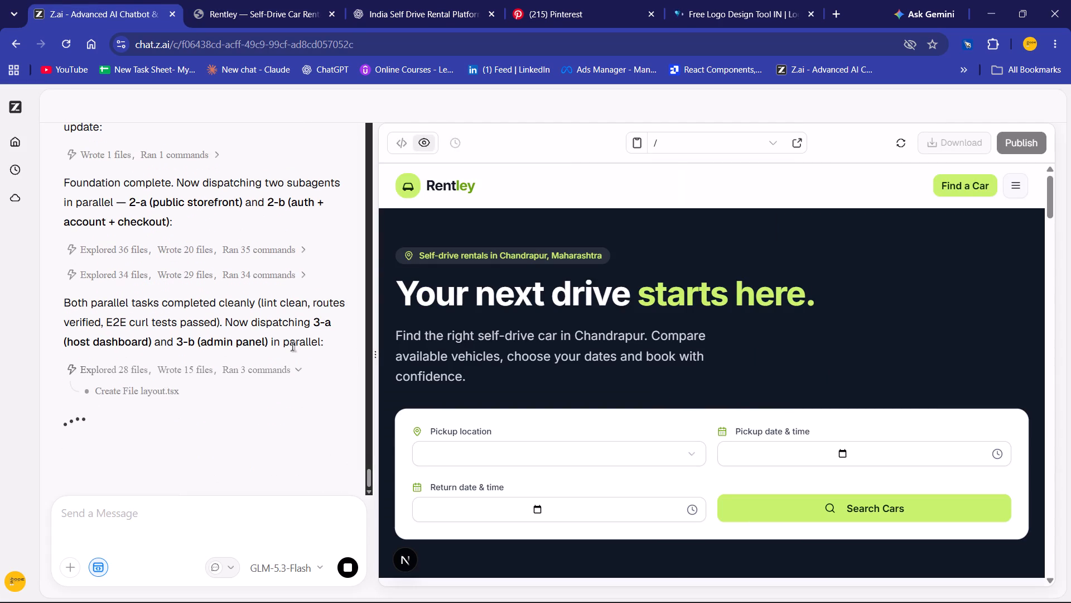
# Look over the Rentley website preview and check the progress of the Rentley logo generation in the ChatGPT conversation.
pyautogui.click(290, 15)
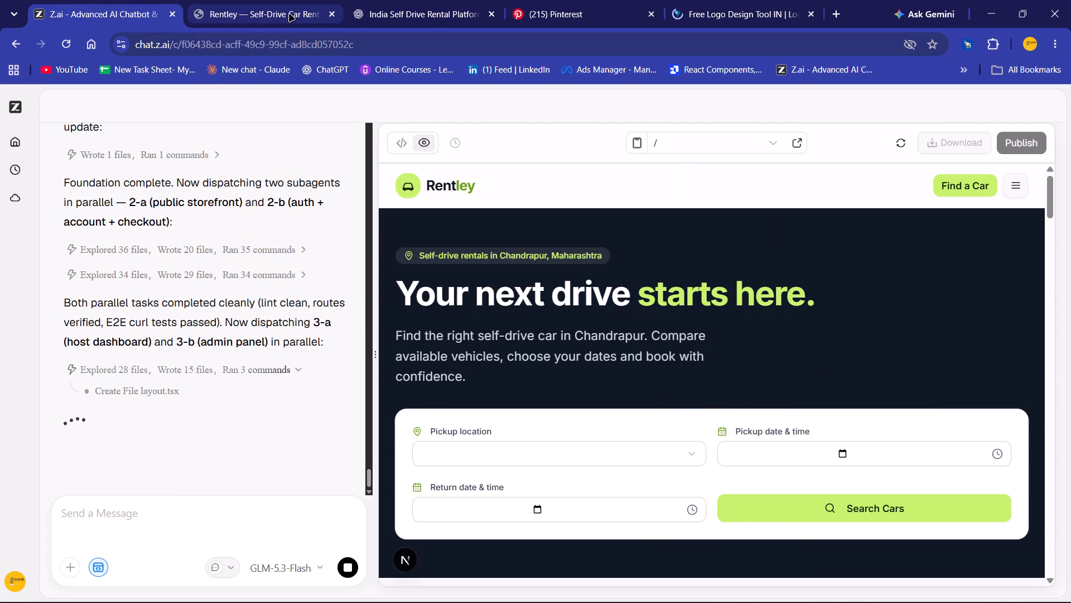
pyautogui.scroll(-9, 406, 289)
pyautogui.scroll(1, 406, 289)
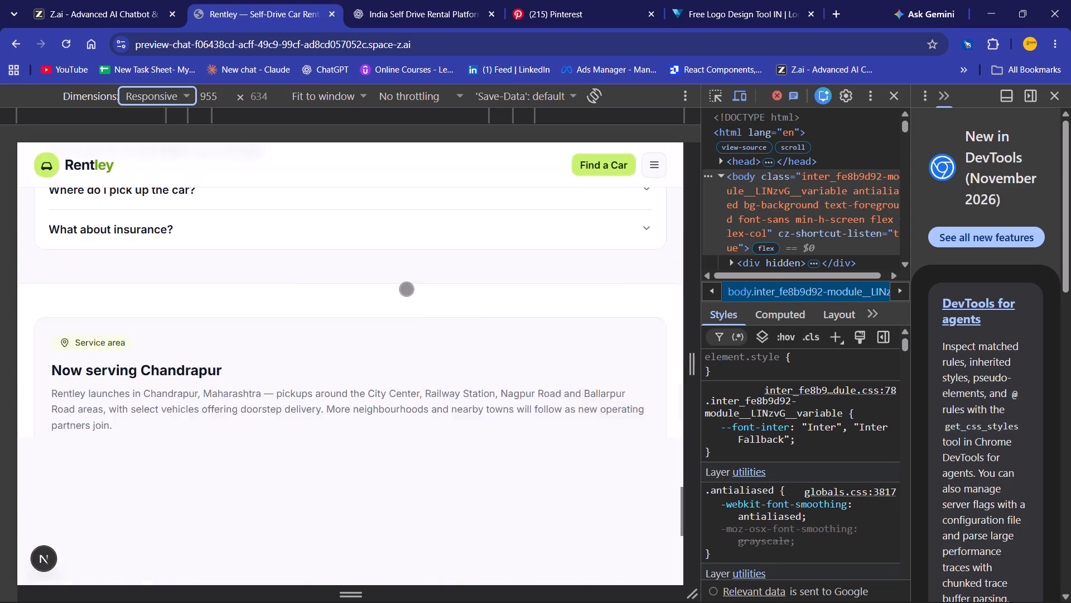
pyautogui.scroll(8, 406, 289)
pyautogui.click(448, 0)
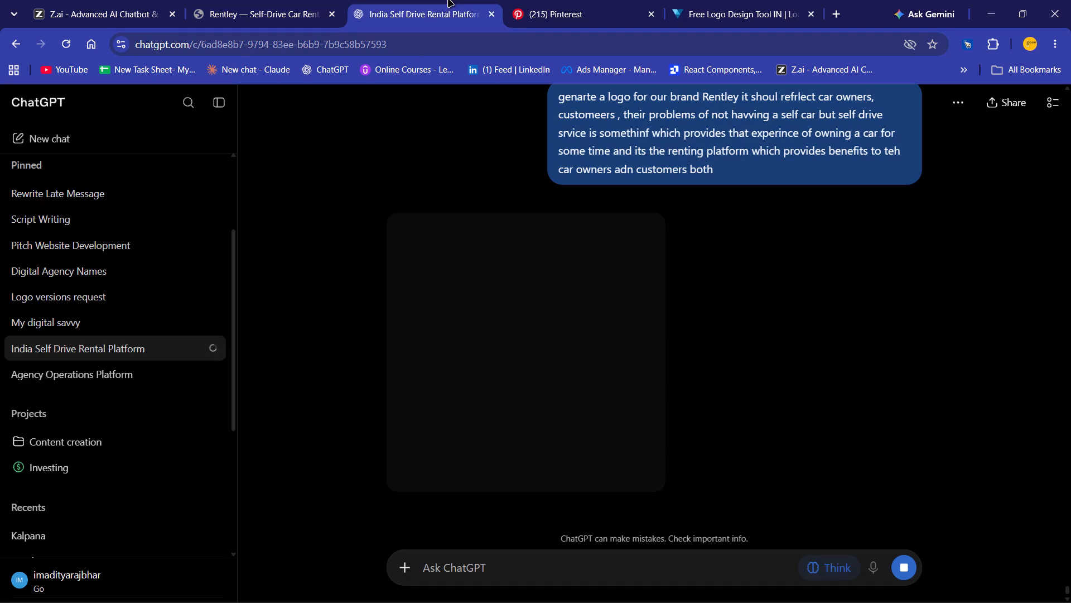
pyautogui.click(614, 0)
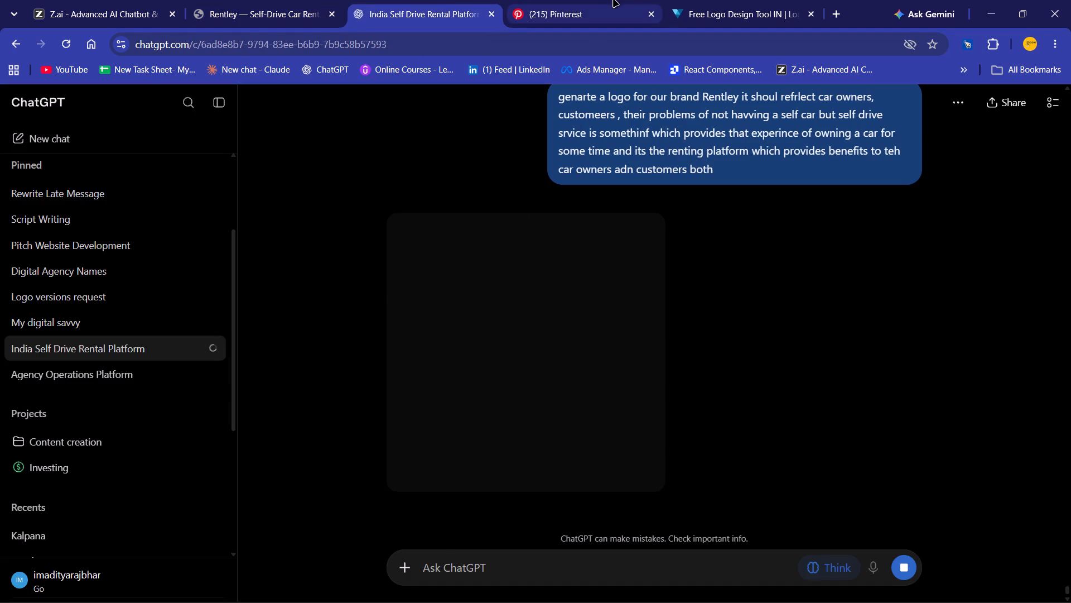
# Start creating a new logo in VistaPrint Logomaker and dismiss the WhatsApp notification.
pyautogui.click(790, 0)
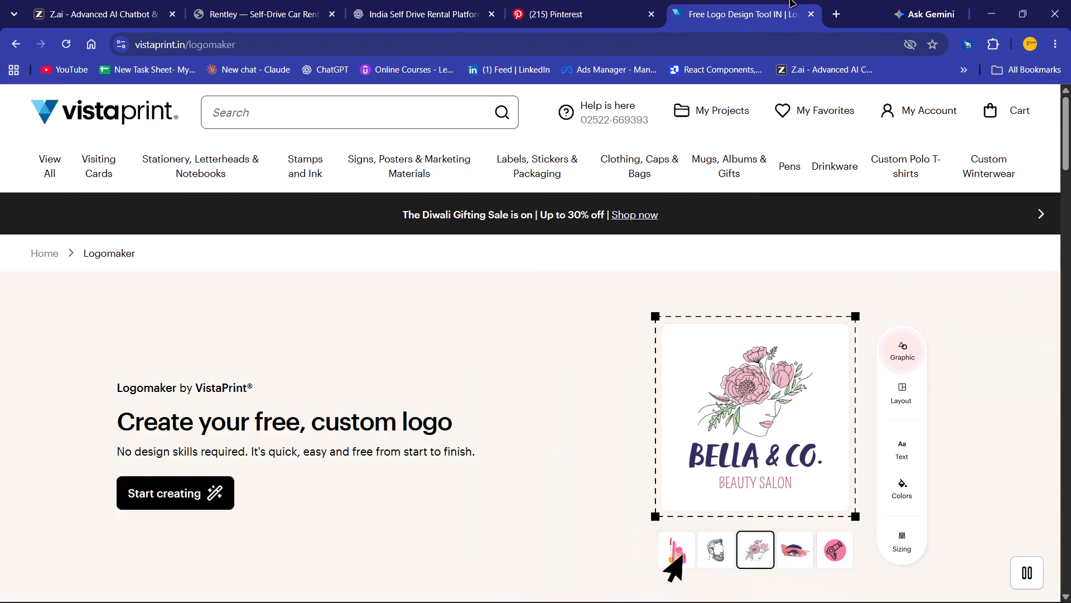
pyautogui.click(192, 491)
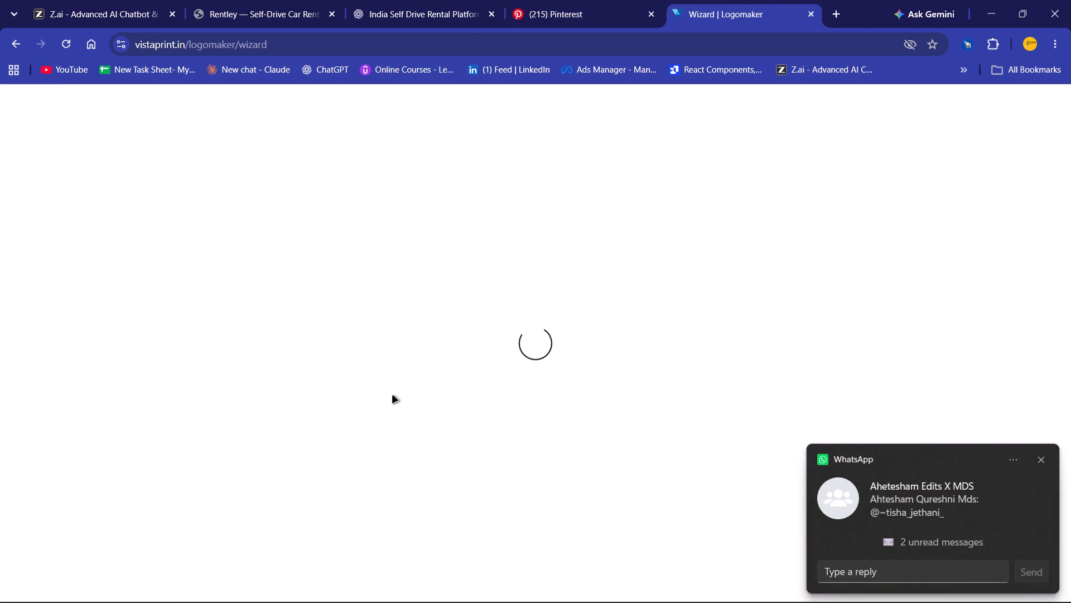
pyautogui.click(1045, 461)
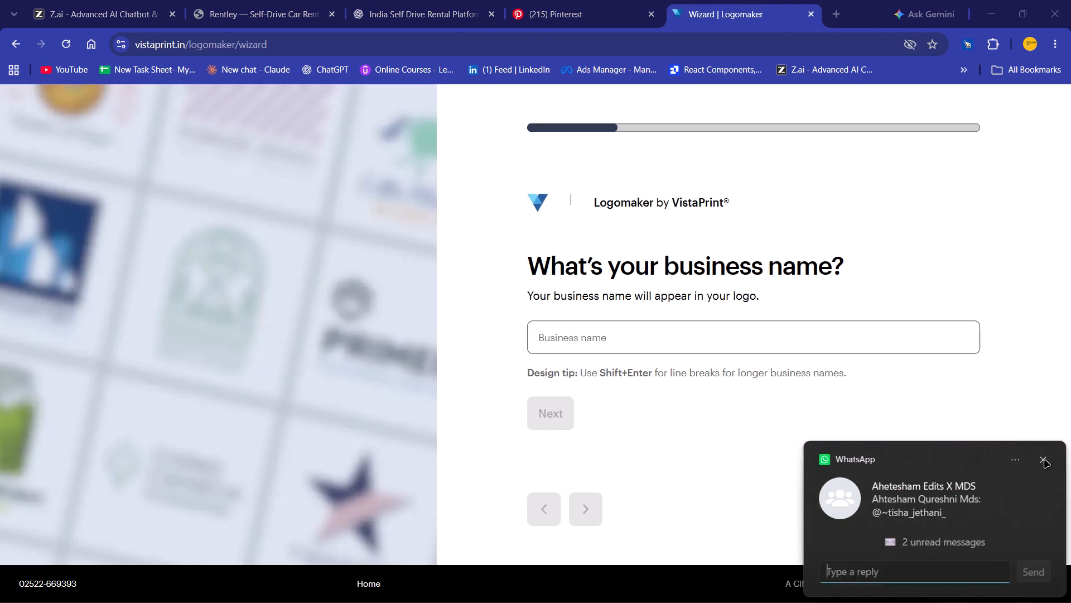
# Enter RENTLEY as the business name for the logo and continue to the industry question.
pyautogui.click(875, 344)
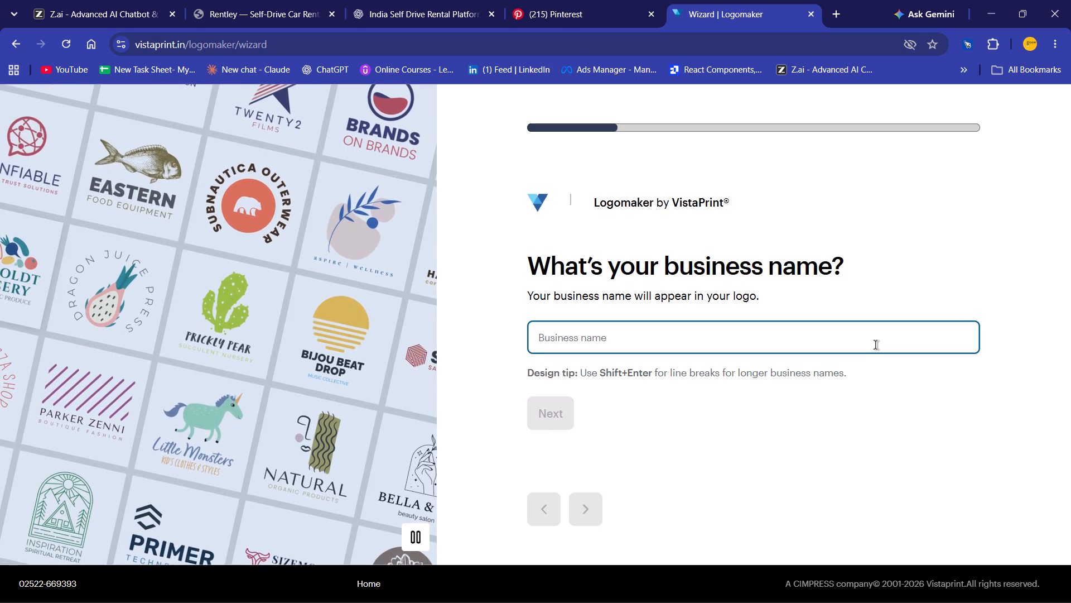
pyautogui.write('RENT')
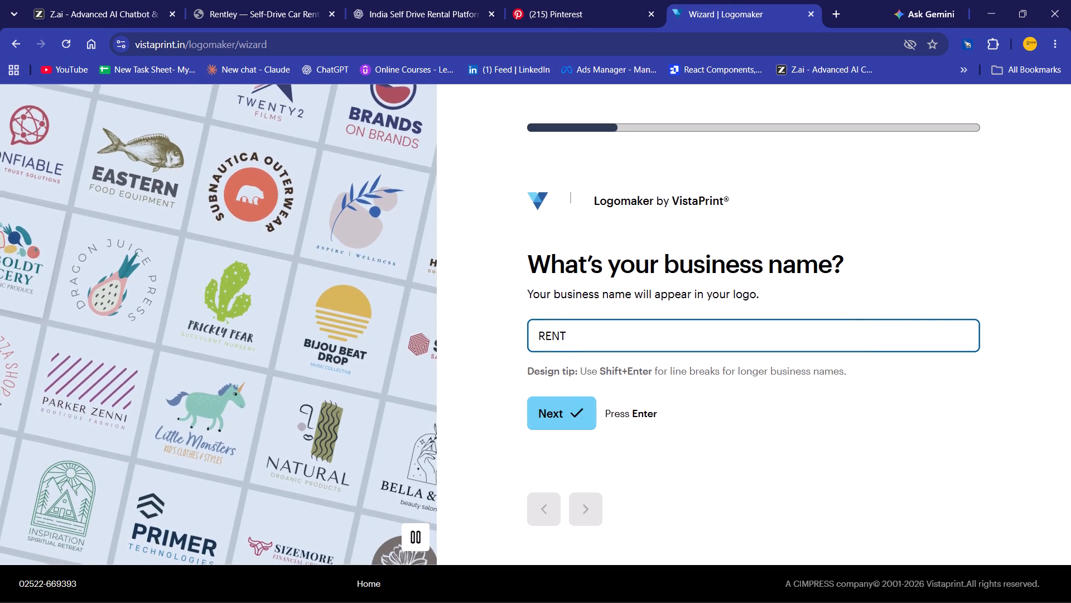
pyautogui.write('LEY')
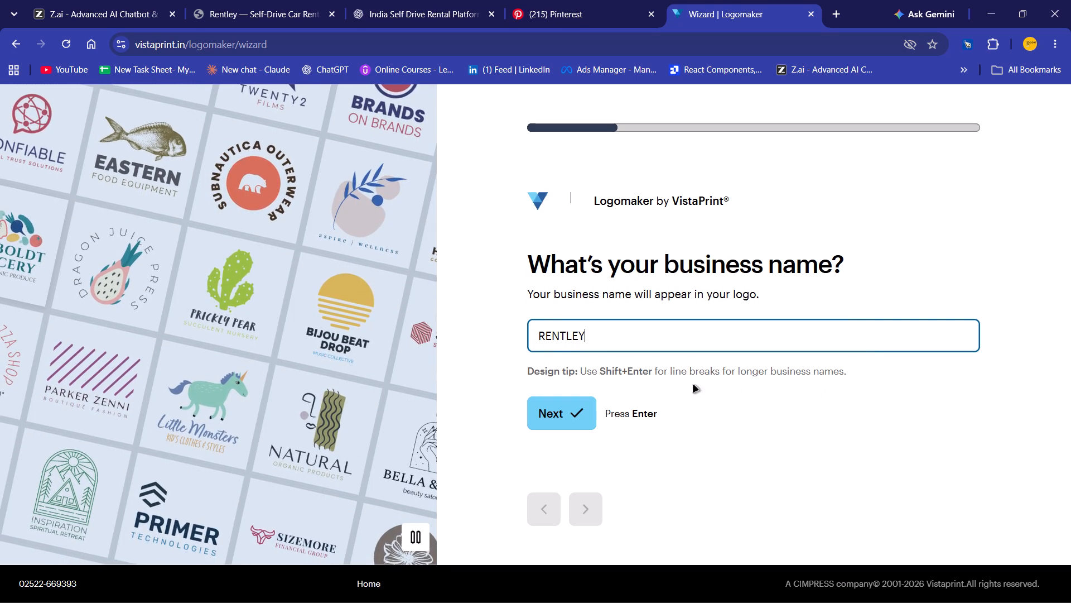
pyautogui.click(578, 414)
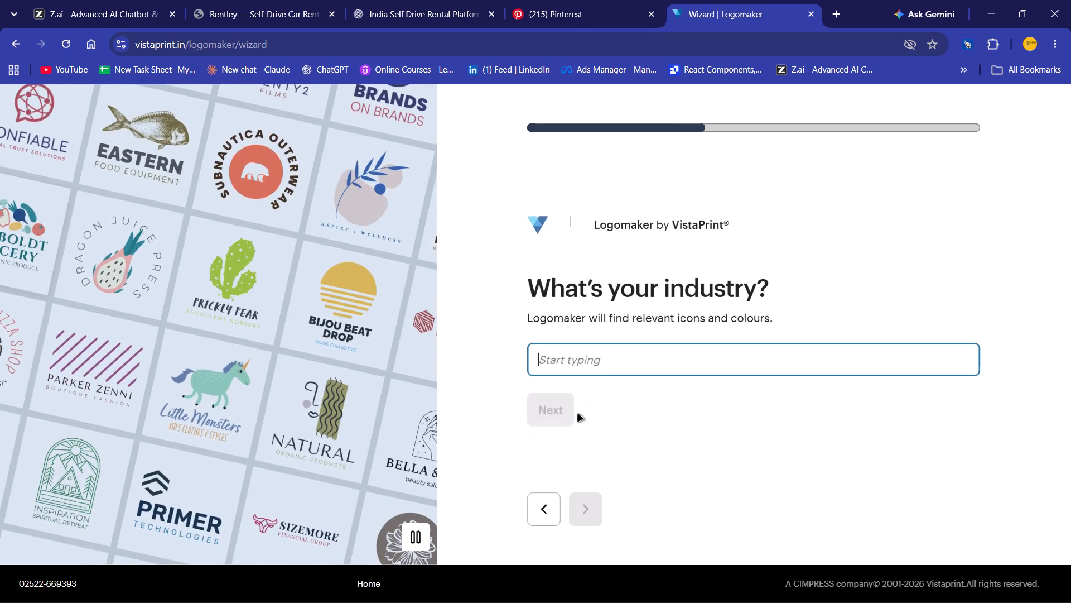
# Enter "Self drive cars" as the industry for the Rentley logo.
pyautogui.click(611, 357)
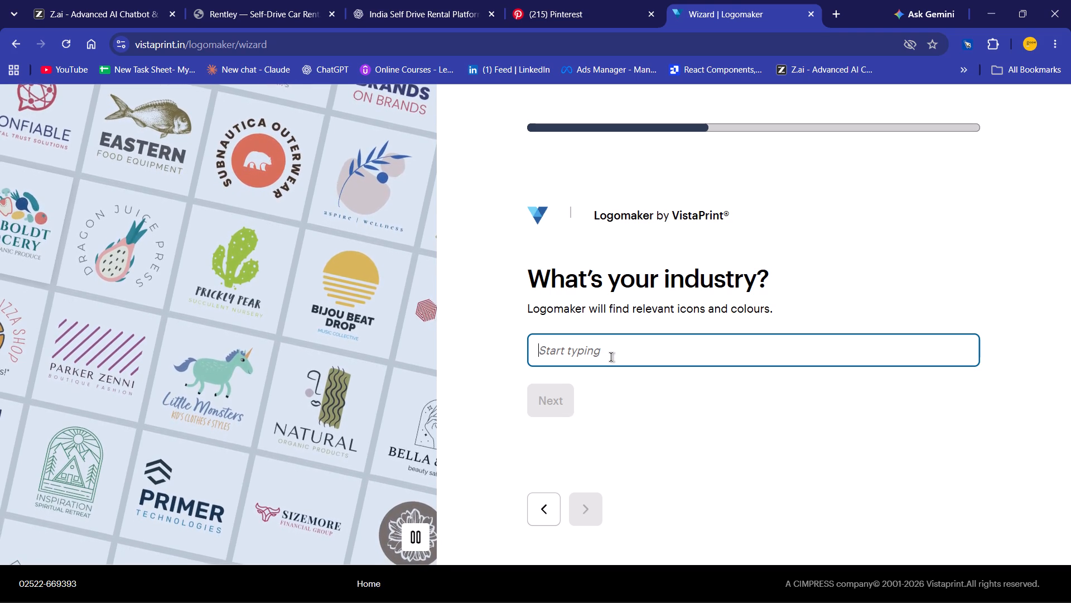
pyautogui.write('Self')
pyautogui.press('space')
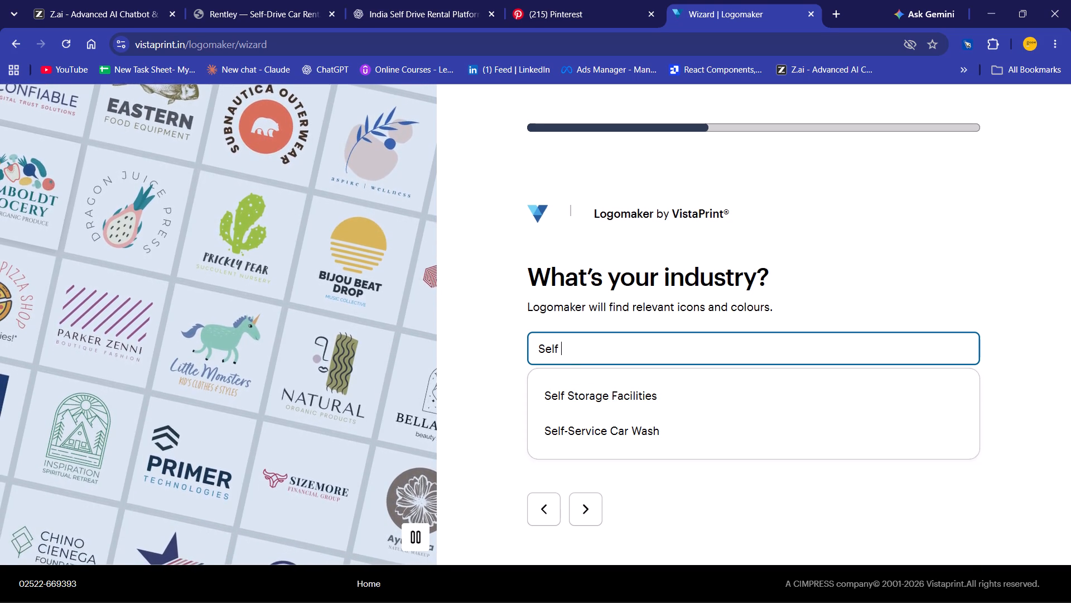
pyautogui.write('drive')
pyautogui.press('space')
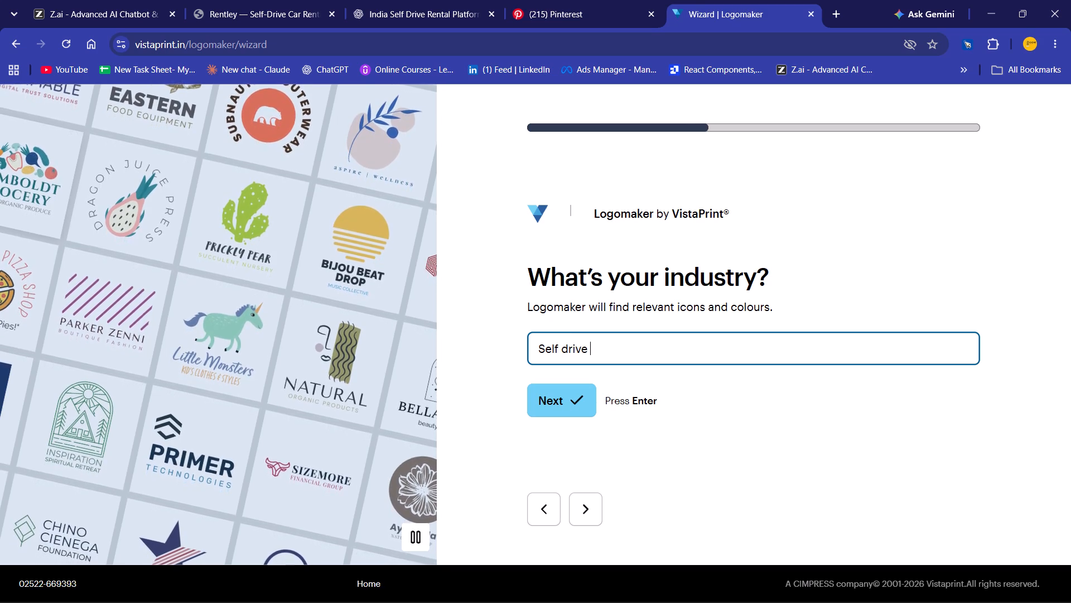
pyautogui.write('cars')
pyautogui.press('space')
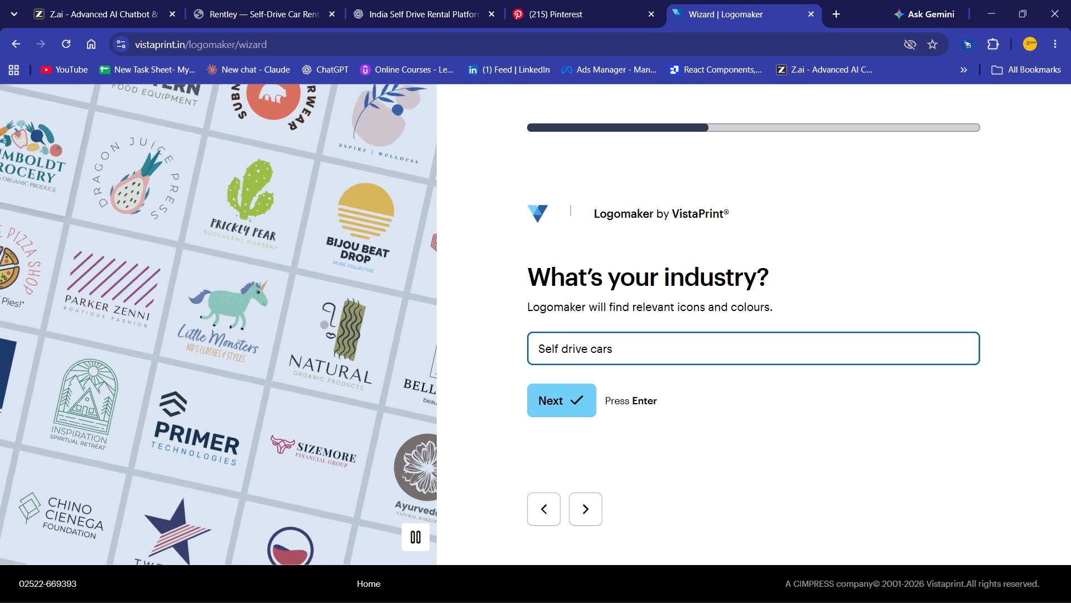
# Replace the industry with "A platform where self drive cars are vailabe to rent and car owners can list their cars" and continue.
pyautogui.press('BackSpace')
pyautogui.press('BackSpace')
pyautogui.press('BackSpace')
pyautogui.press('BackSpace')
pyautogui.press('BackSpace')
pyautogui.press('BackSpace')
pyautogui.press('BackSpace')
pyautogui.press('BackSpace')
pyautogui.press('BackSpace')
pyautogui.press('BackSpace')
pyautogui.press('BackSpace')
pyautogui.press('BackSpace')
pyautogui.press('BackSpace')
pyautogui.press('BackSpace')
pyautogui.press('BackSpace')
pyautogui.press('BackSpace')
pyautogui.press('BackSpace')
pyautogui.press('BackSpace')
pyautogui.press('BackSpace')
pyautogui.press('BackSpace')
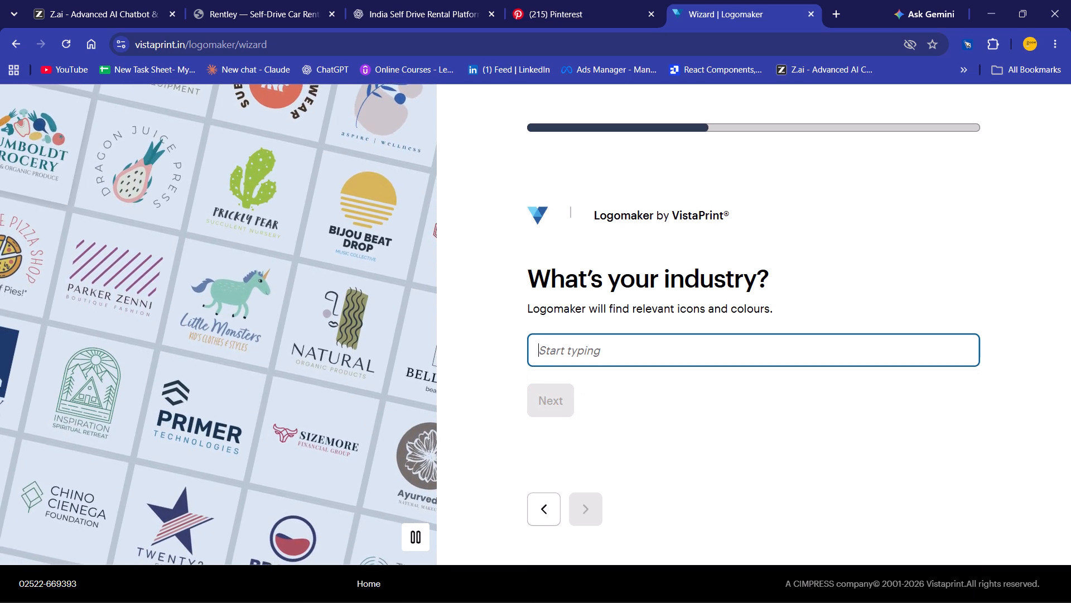
pyautogui.write('A platform')
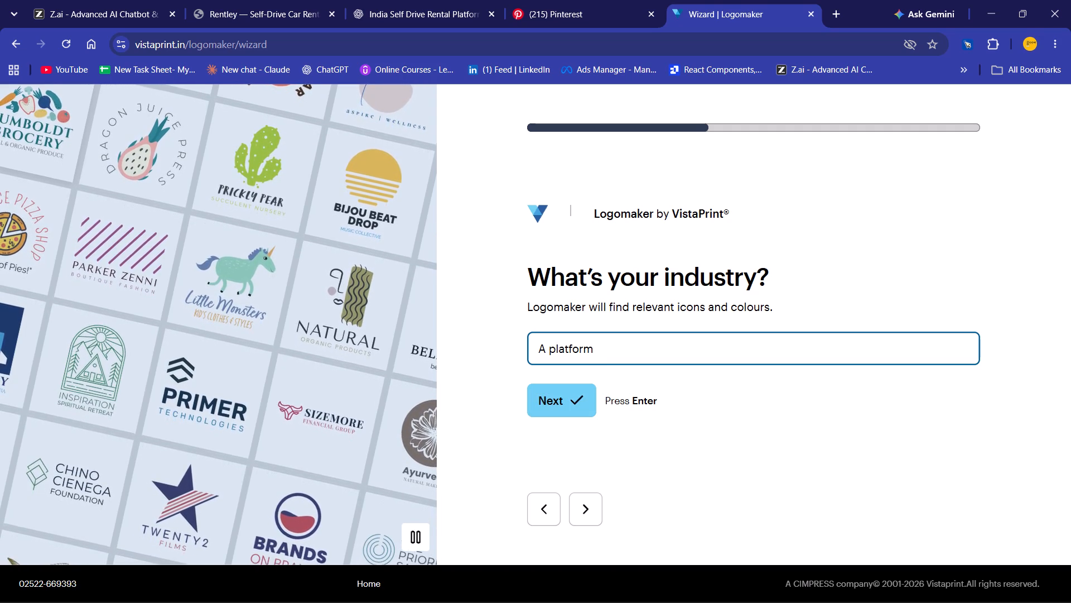
pyautogui.press('space')
pyautogui.write('where')
pyautogui.press('space')
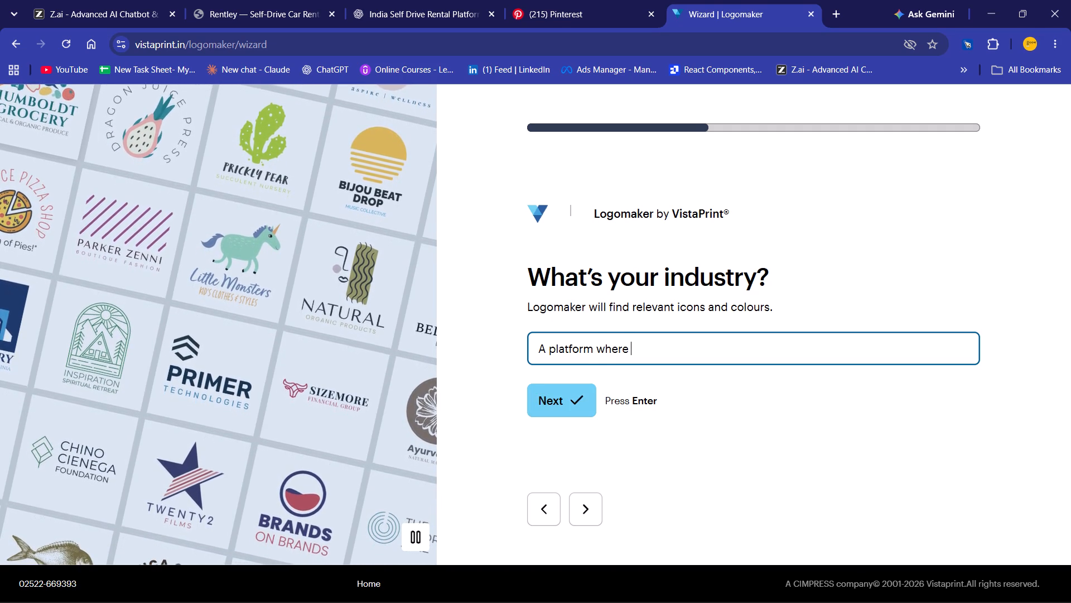
pyautogui.write('self drive cars')
pyautogui.press('space')
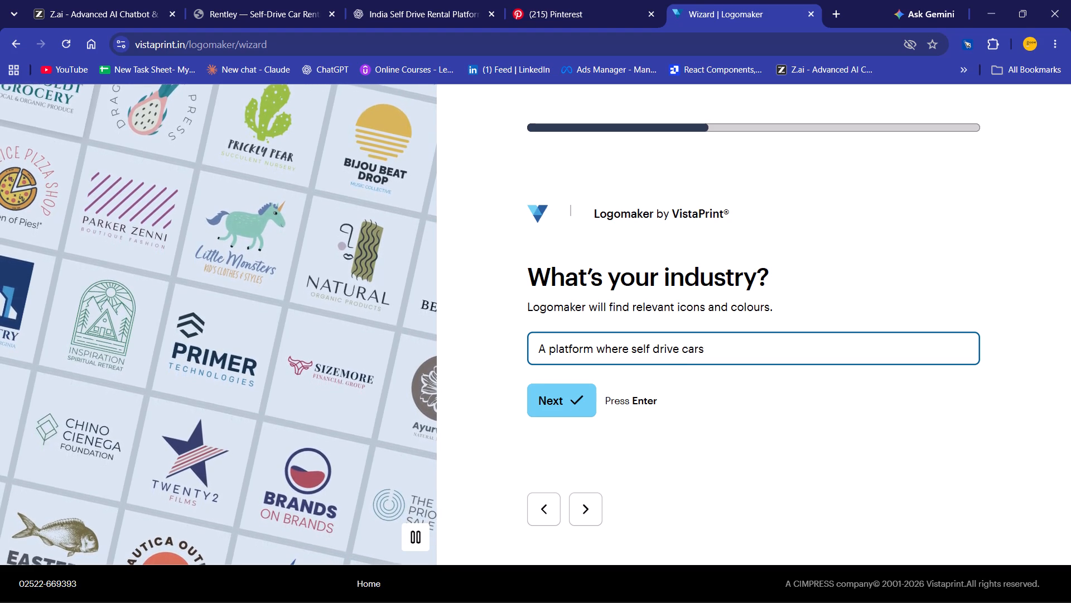
pyautogui.write('are vailabe')
pyautogui.press('space')
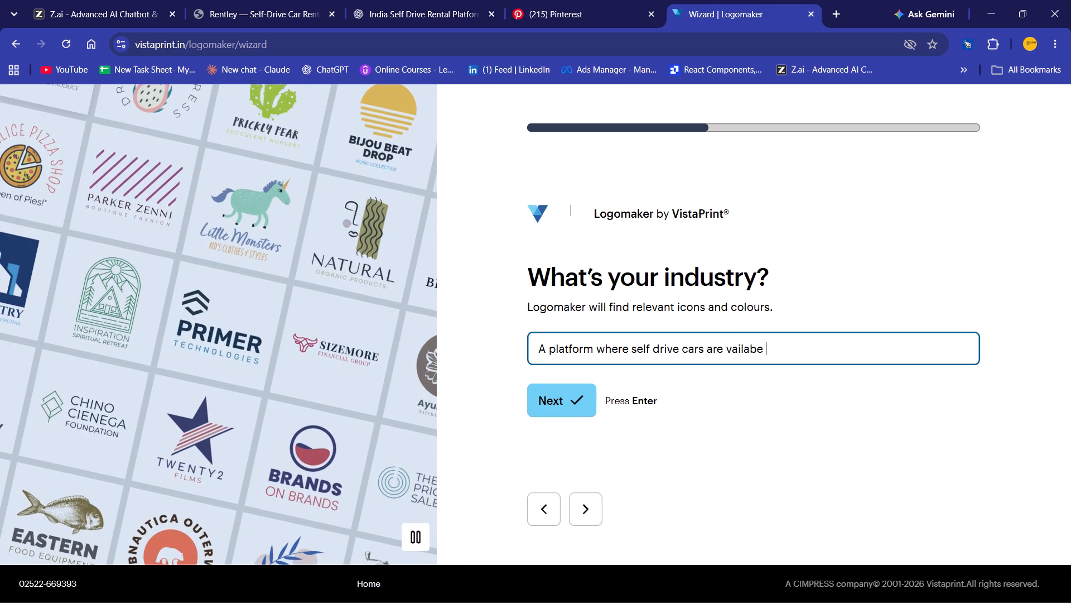
pyautogui.write('to rent ad')
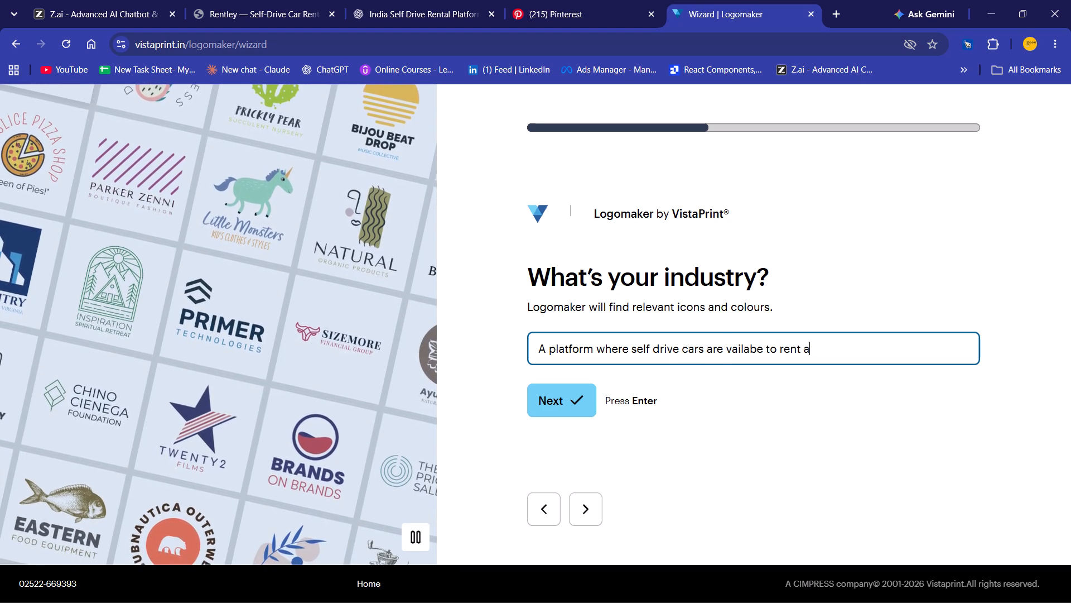
pyautogui.press('space')
pyautogui.press('BackSpace')
pyautogui.press('BackSpace')
pyautogui.write('nd car')
pyautogui.press('space')
pyautogui.write('owners can')
pyautogui.press('space')
pyautogui.write('list thei')
pyautogui.press('space')
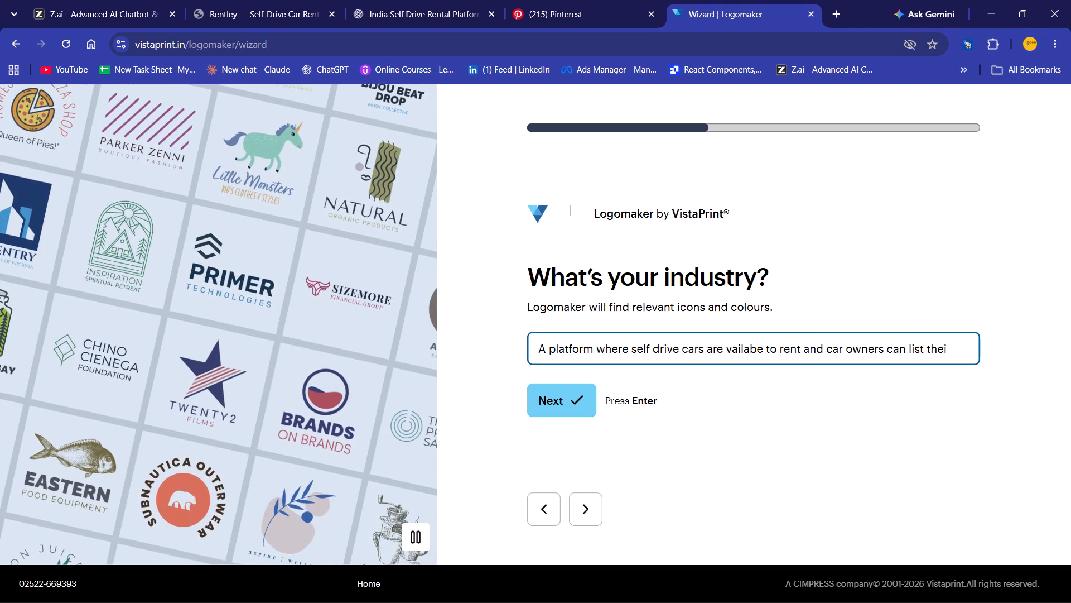
pyautogui.press('BackSpace')
pyautogui.write('r cars')
pyautogui.press('space')
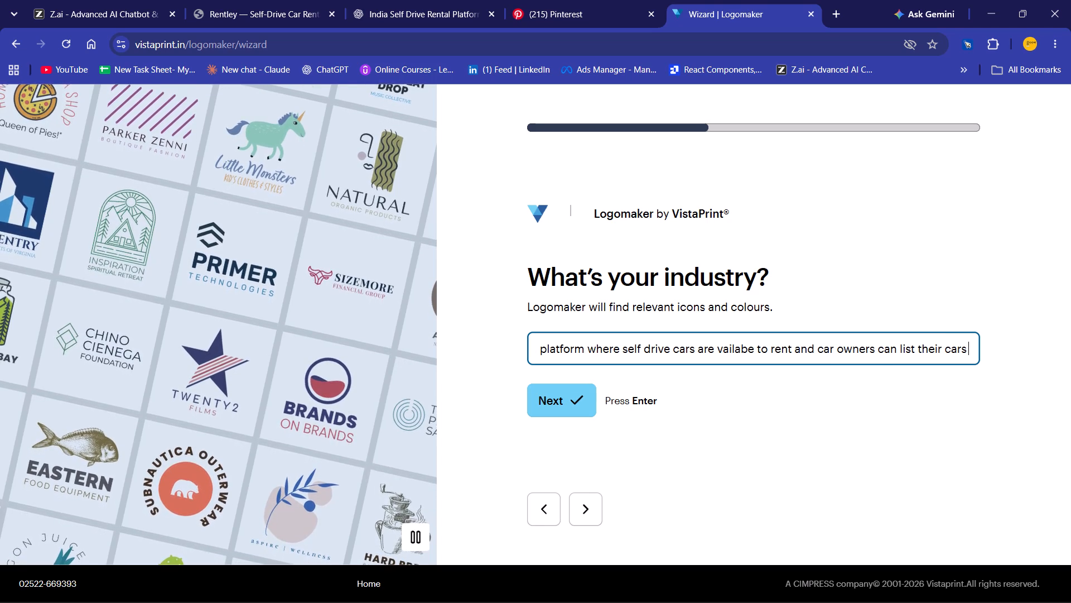
pyautogui.click(559, 392)
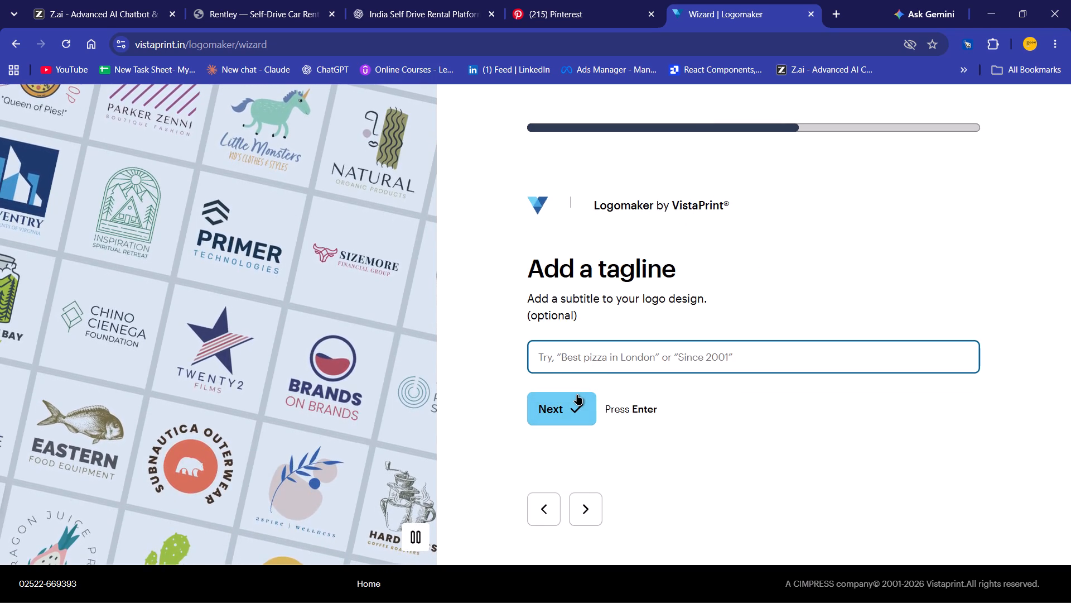
# Skip the optional tagline, leaving it blank.
pyautogui.click(577, 395)
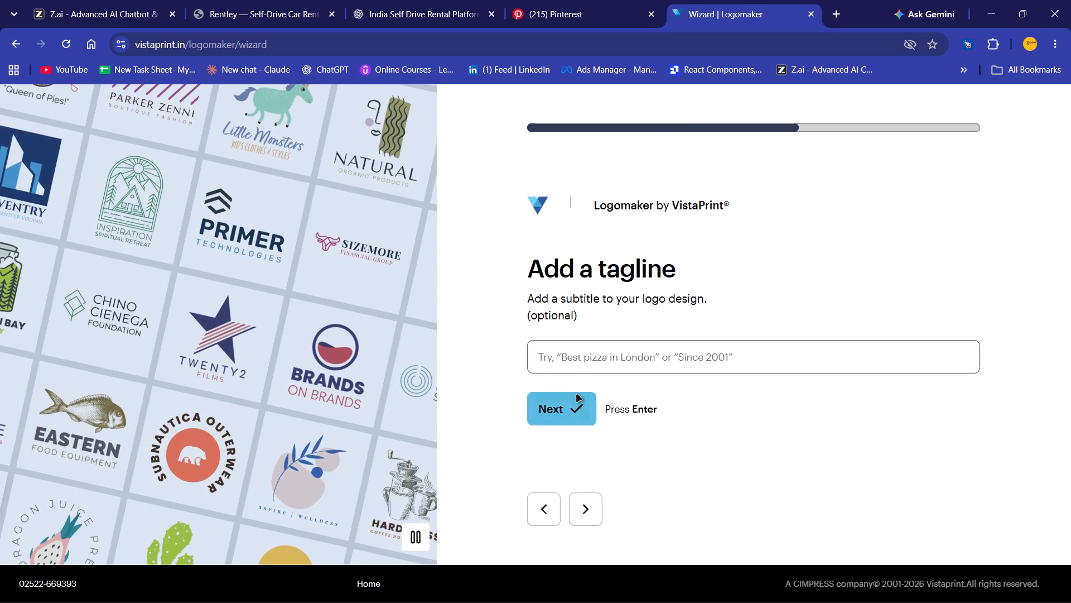
# Choose Transportation system as the icon theme for the logo and continue.
pyautogui.scroll(-1, 619, 331)
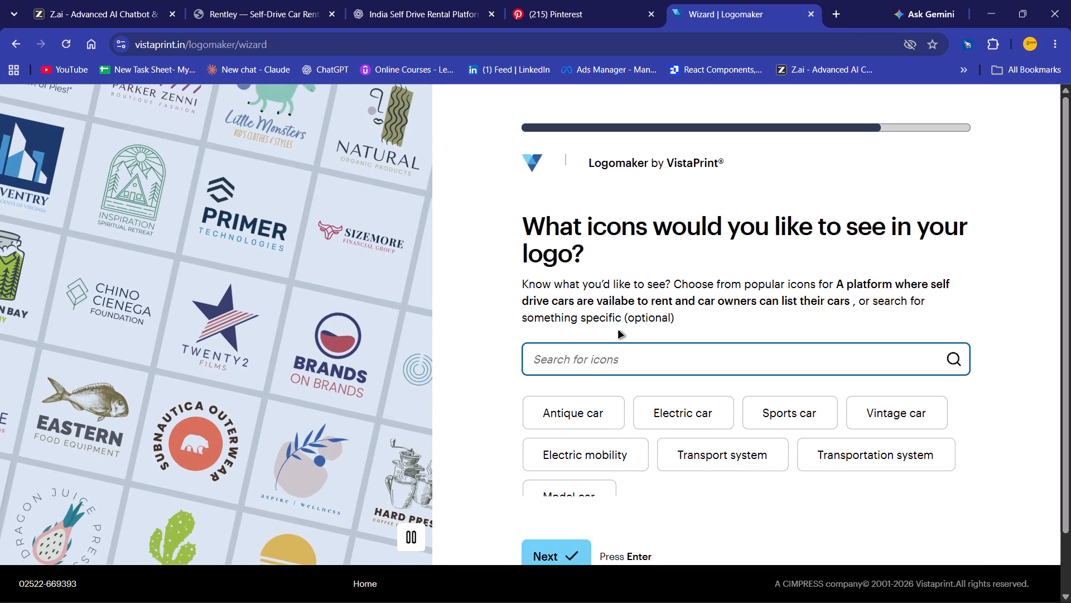
pyautogui.scroll(-2, 619, 331)
pyautogui.scroll(1, 619, 331)
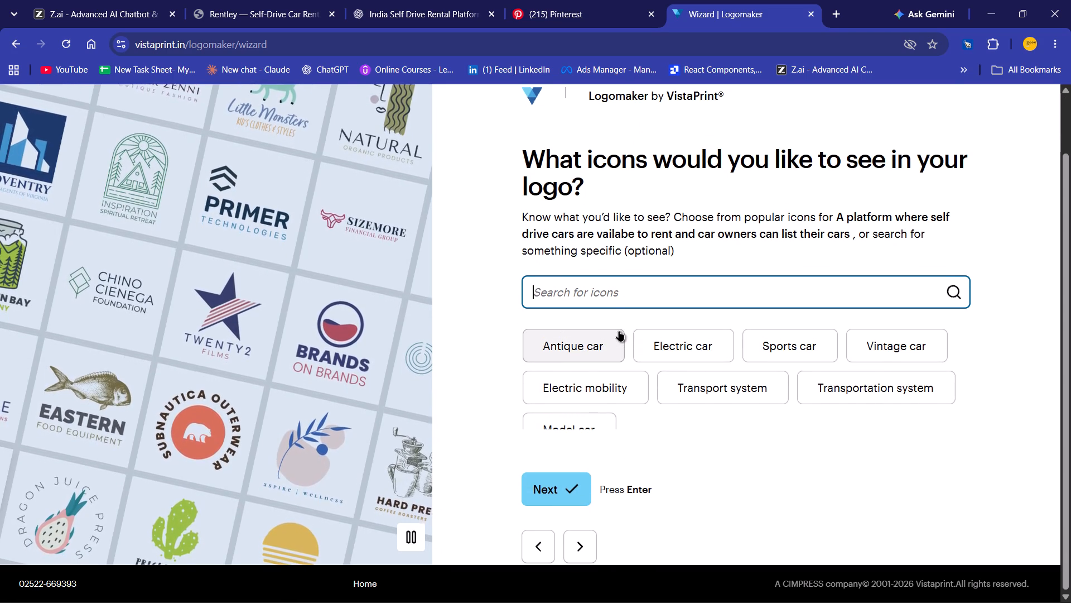
pyautogui.scroll(1, 619, 331)
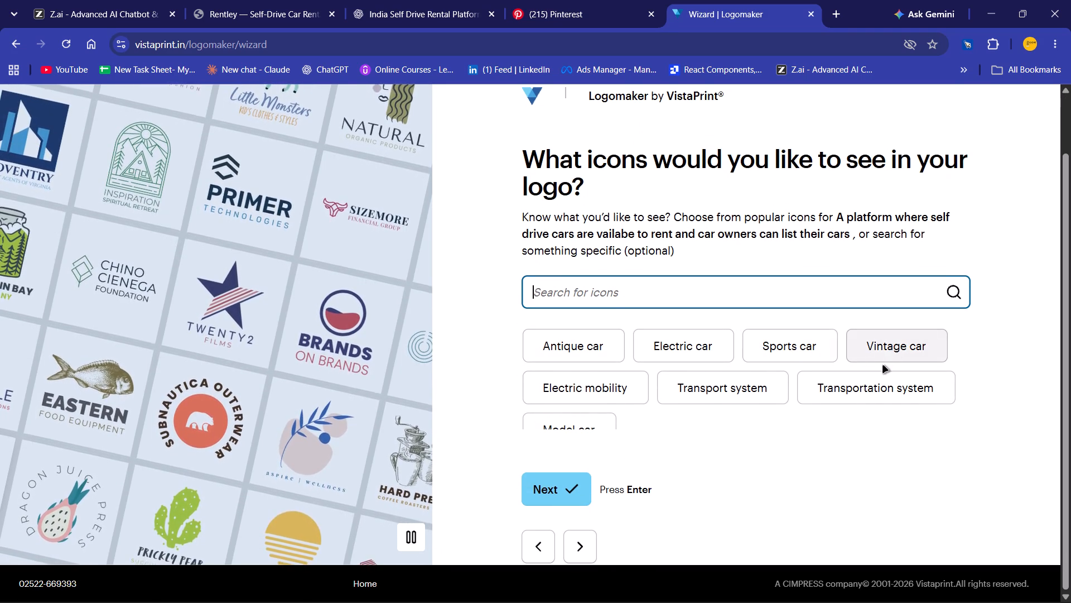
pyautogui.scroll(-1, 877, 386)
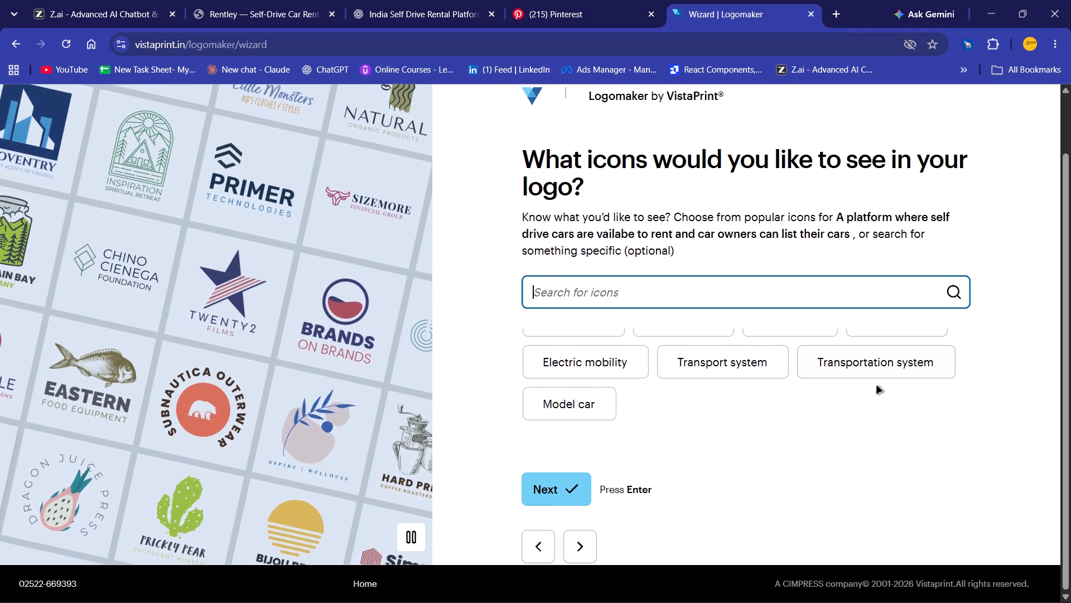
pyautogui.scroll(-1, 877, 386)
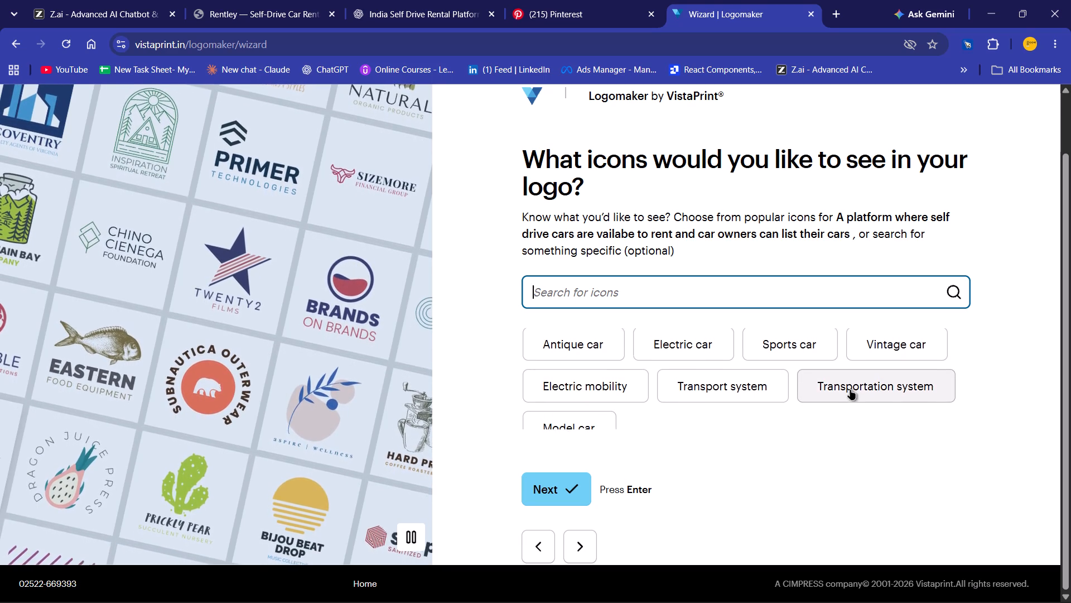
pyautogui.click(872, 367)
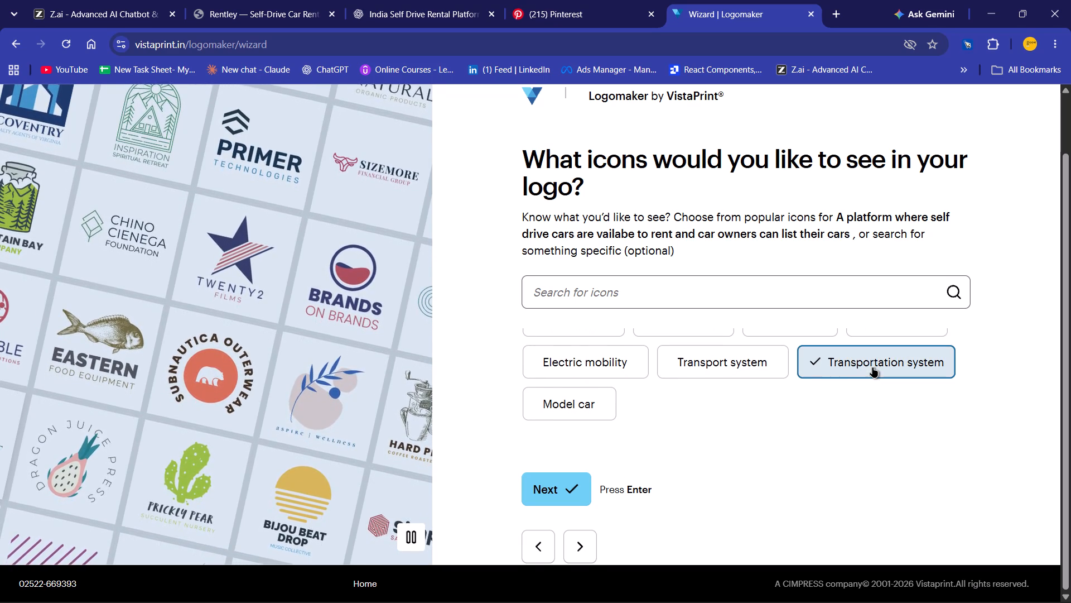
pyautogui.scroll(-2, 709, 414)
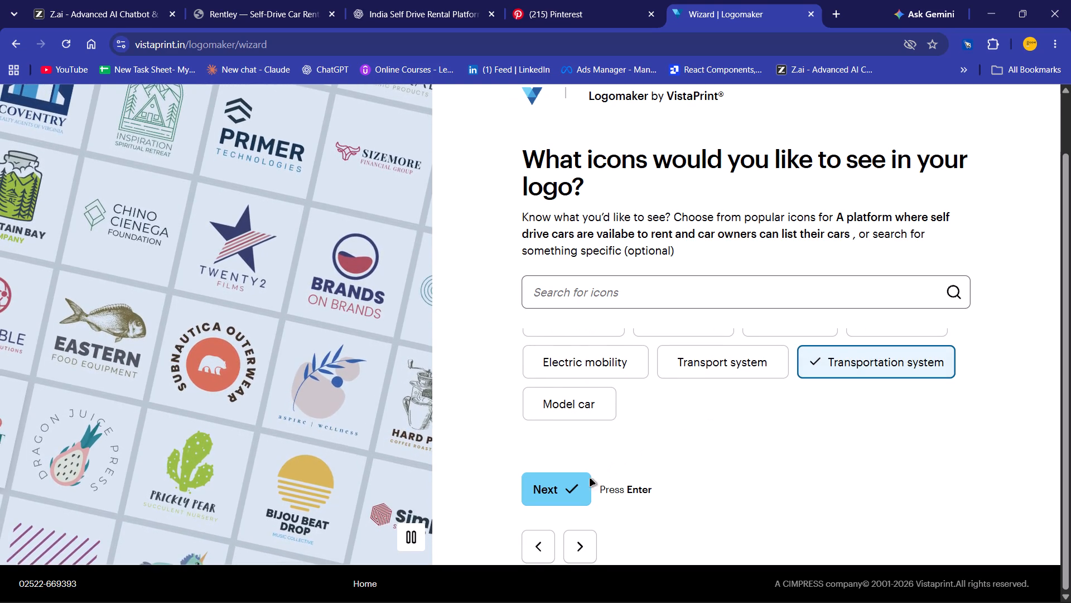
pyautogui.click(588, 481)
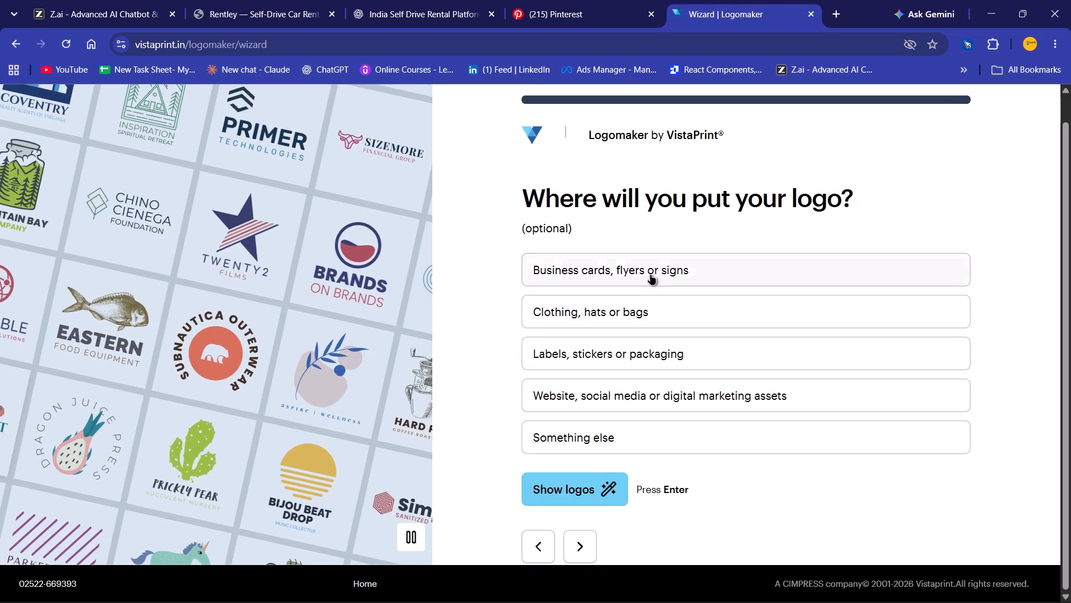
# Set the logo's intended use to Website, social media or digital marketing assets and generate the logo designs.
pyautogui.scroll(-1, 650, 272)
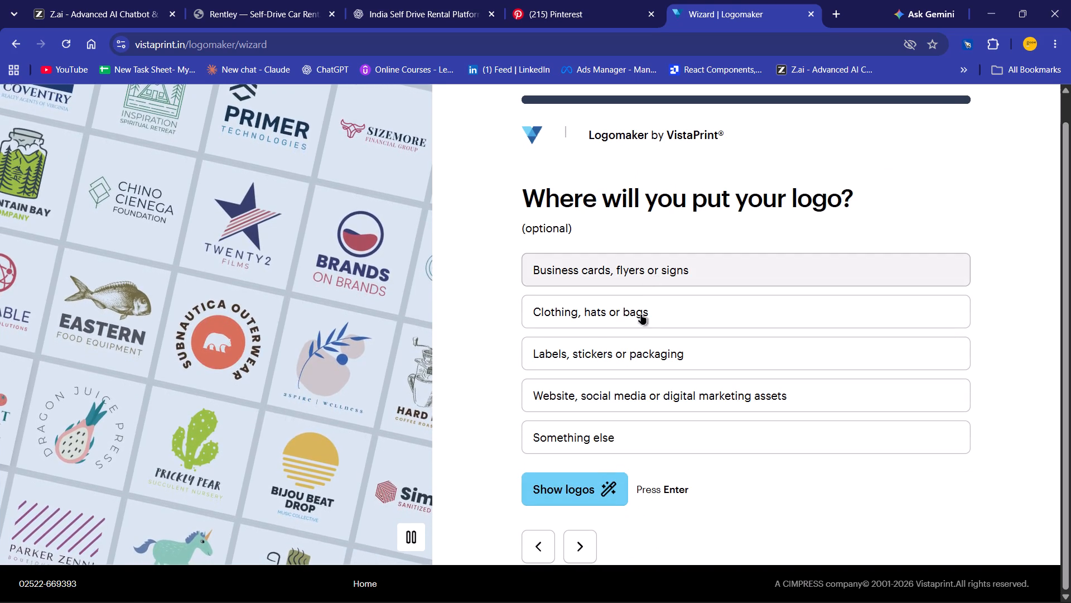
pyautogui.click(636, 386)
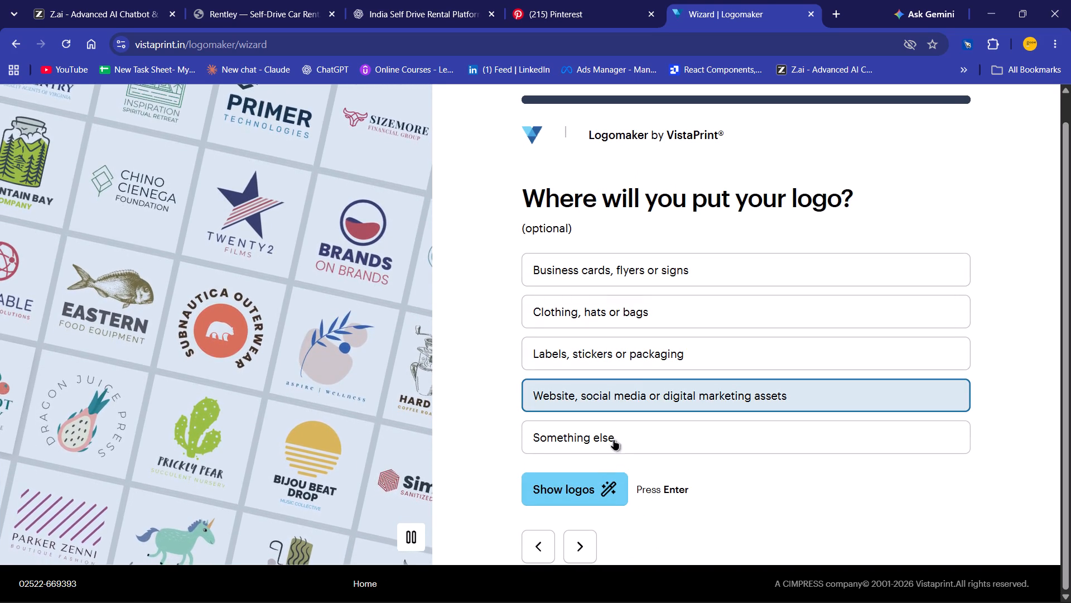
pyautogui.click(599, 490)
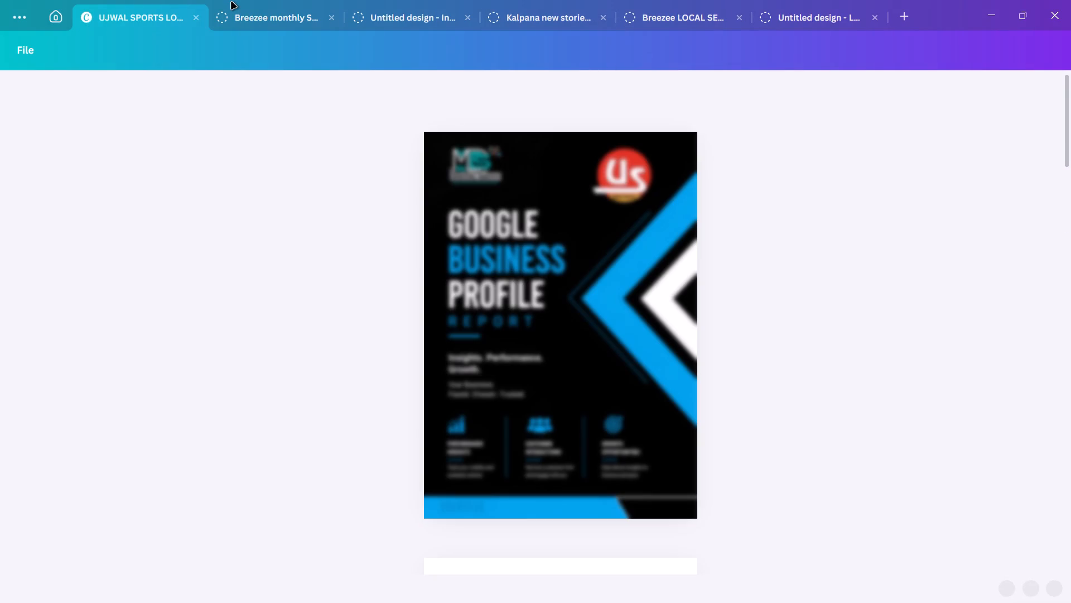
pyautogui.click(59, 11)
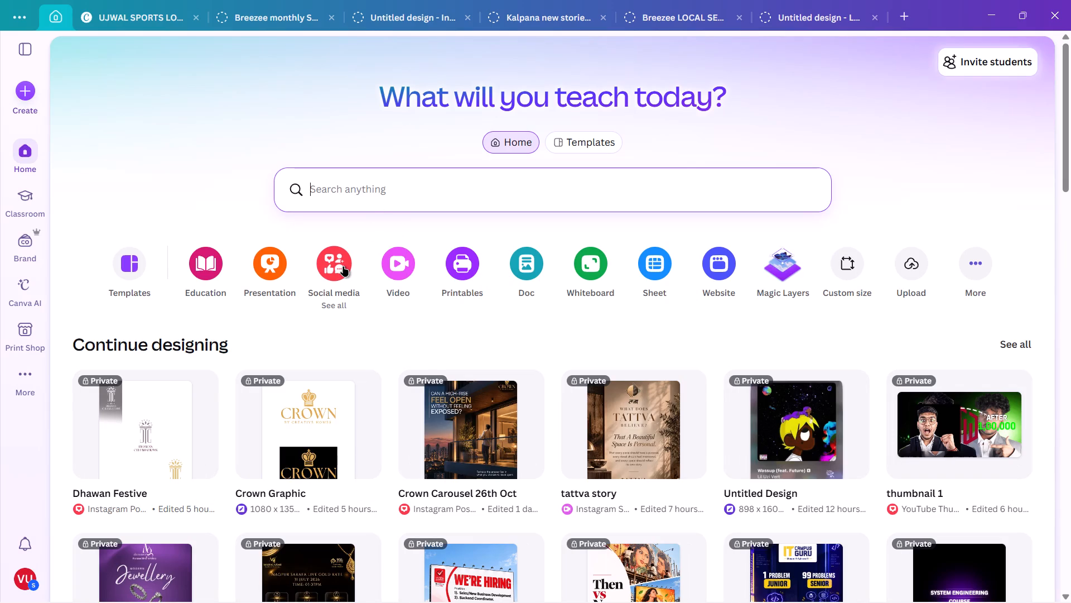
pyautogui.click(374, 200)
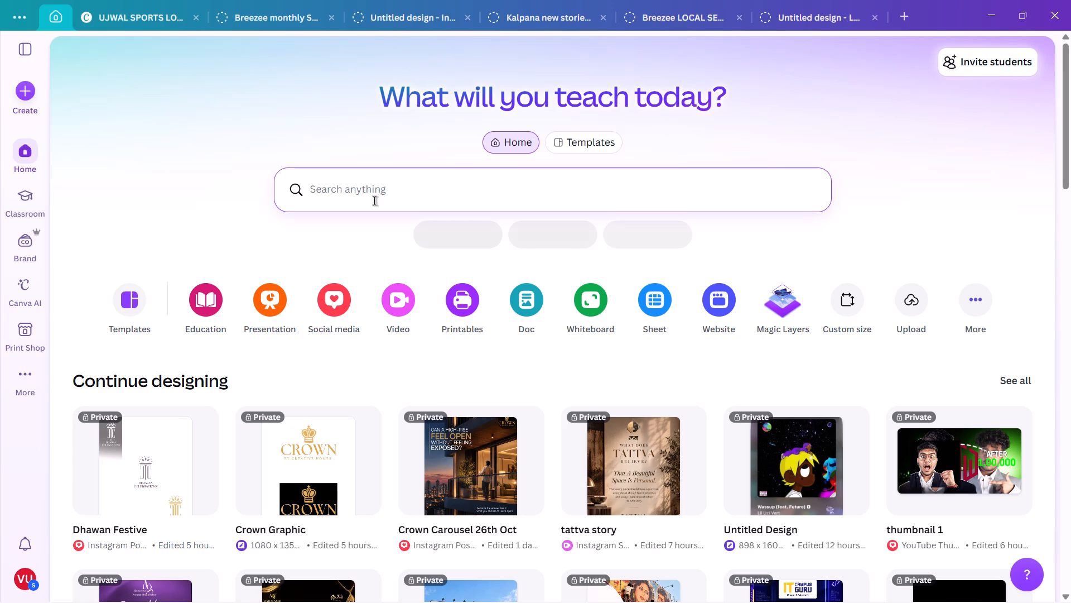
pyautogui.write('logo')
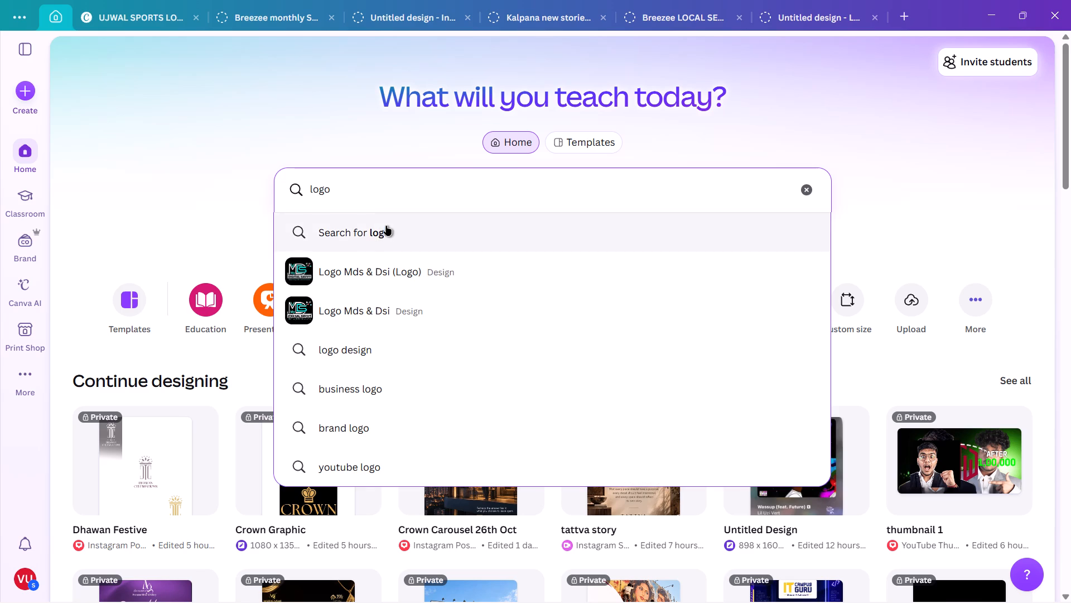
# Search Canva for "logo" and examine the matching templates and existing designs.
pyautogui.click(386, 226)
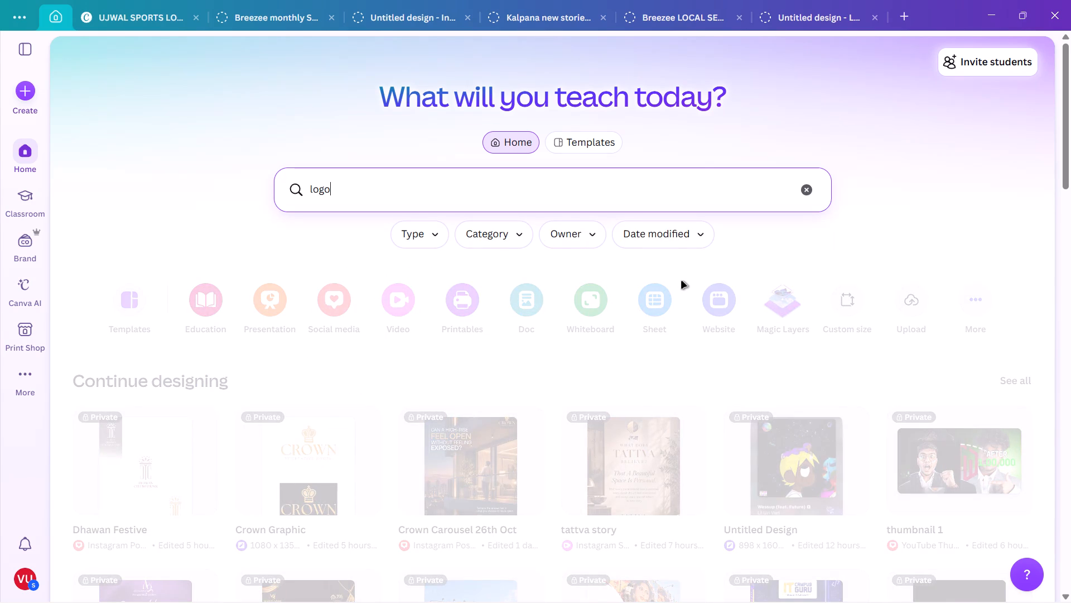
pyautogui.scroll(-2, 592, 255)
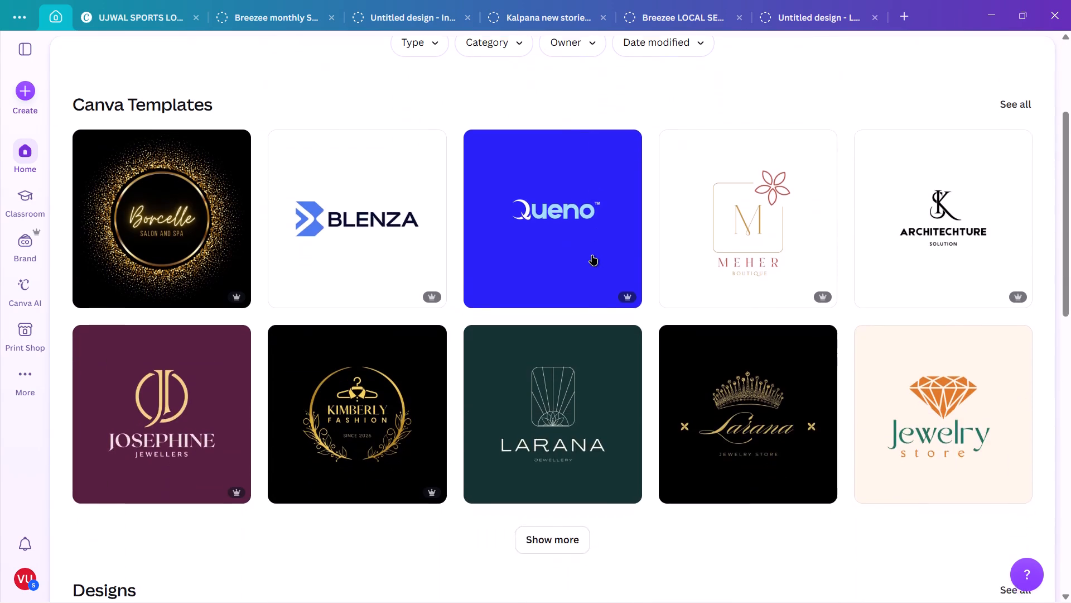
pyautogui.scroll(-2, 592, 255)
pyautogui.scroll(1, 592, 255)
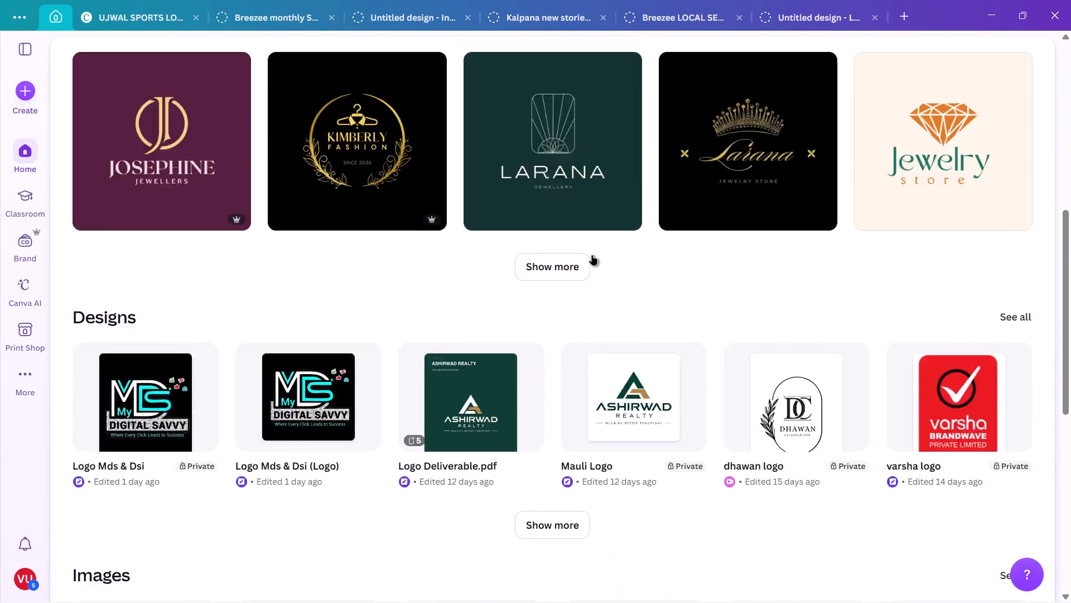
pyautogui.scroll(2, 592, 255)
pyautogui.hscroll(5, 592, 255)
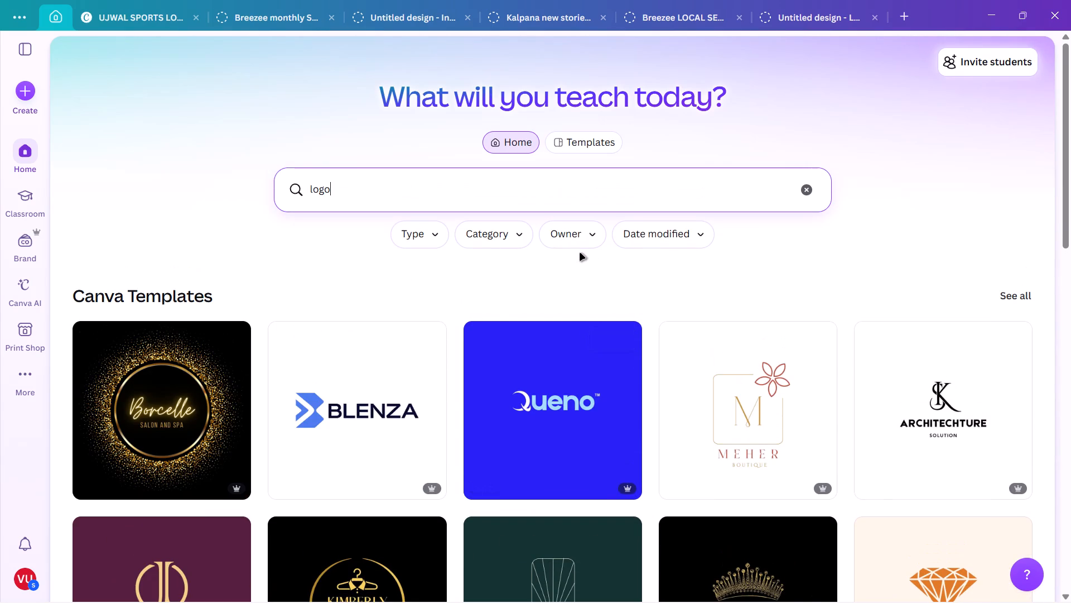
# Start creating a design and examine the suggested, Websites and Social media design types for a suitable logo format.
pyautogui.click(24, 86)
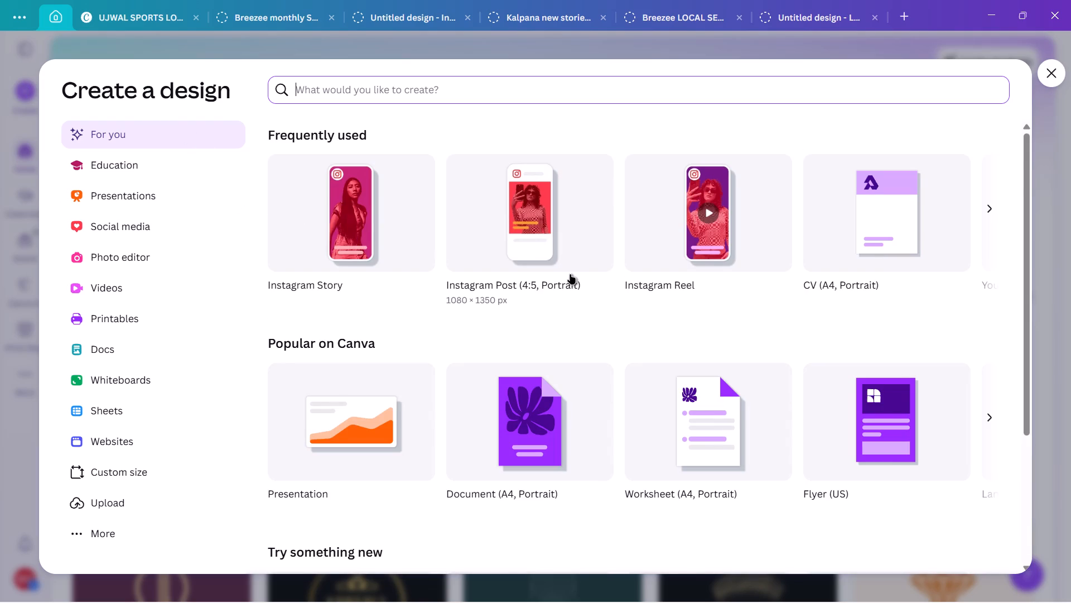
pyautogui.scroll(-4, 570, 274)
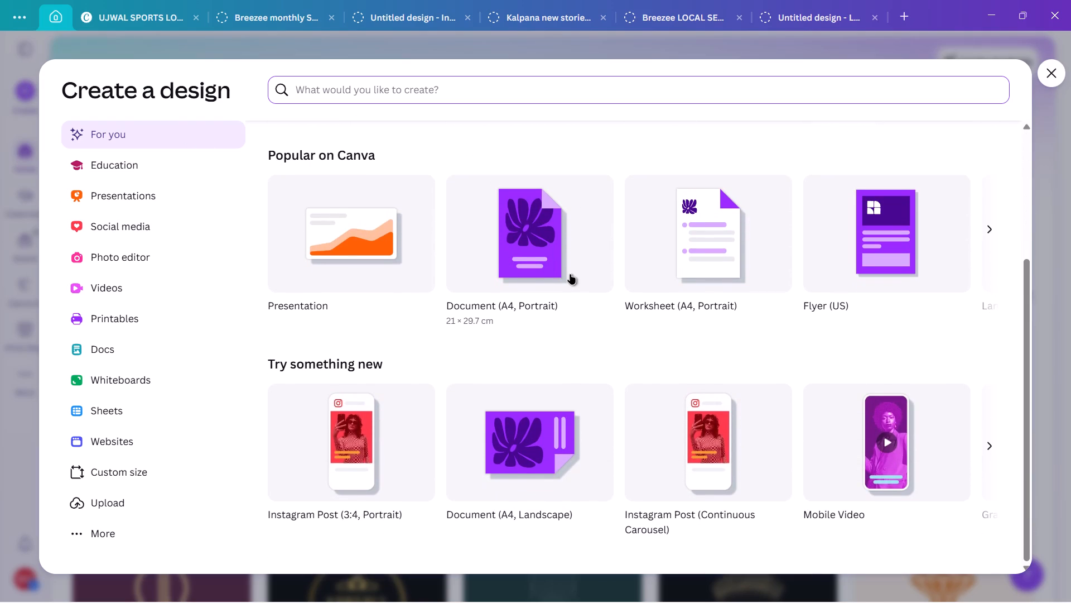
pyautogui.scroll(-2, 570, 274)
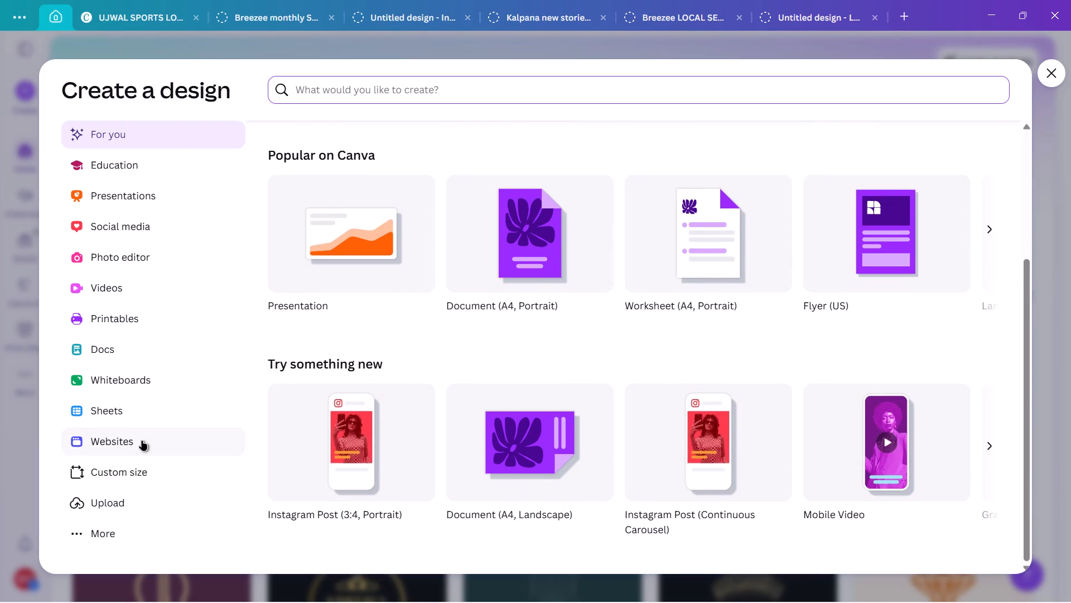
pyautogui.click(142, 441)
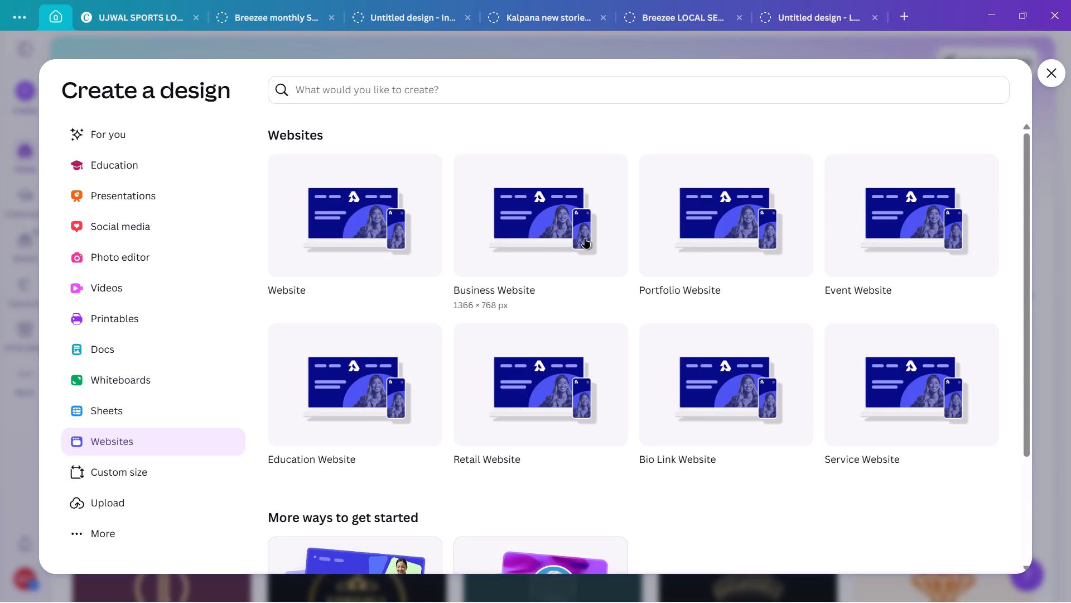
pyautogui.scroll(-2, 821, 255)
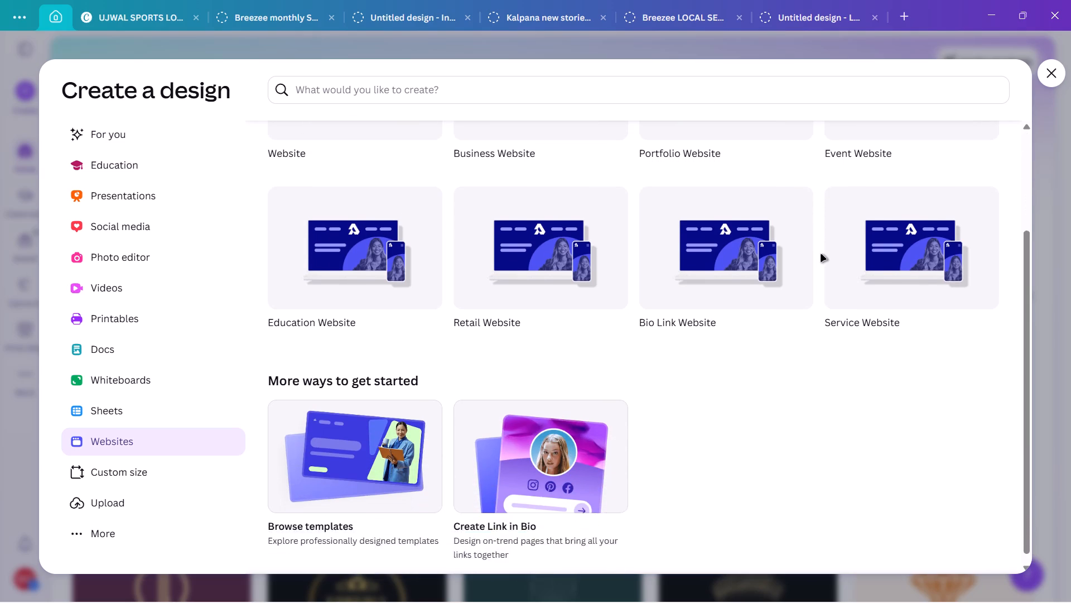
pyautogui.click(177, 221)
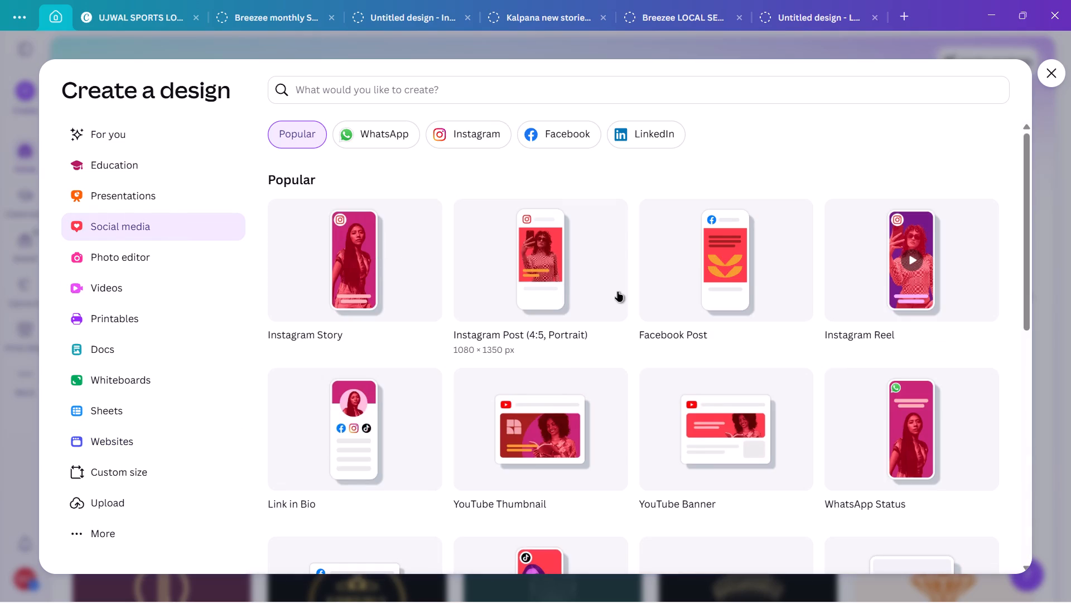
pyautogui.scroll(-2, 899, 291)
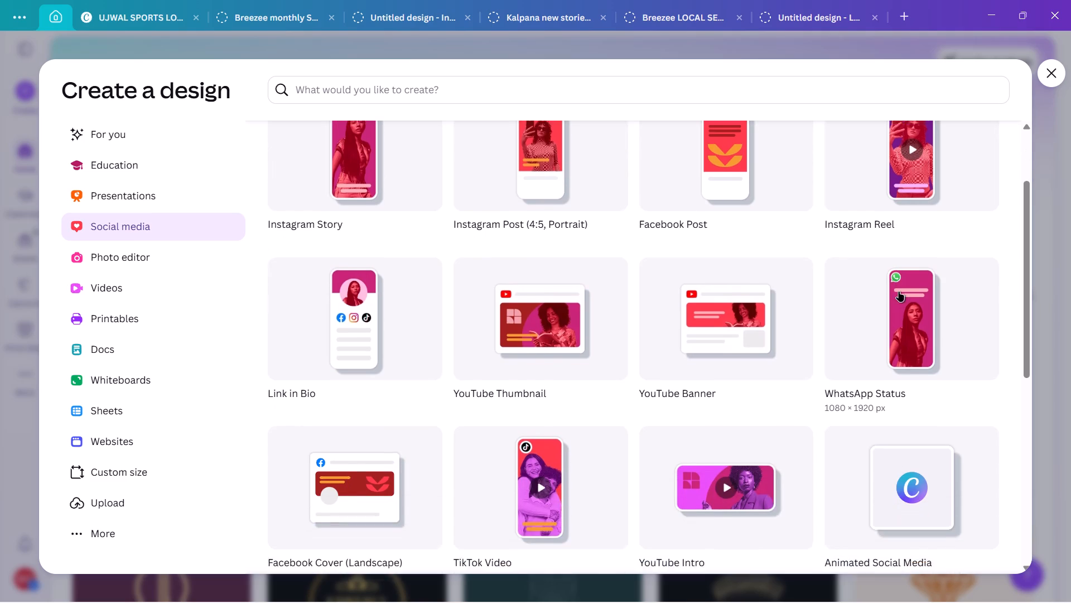
pyautogui.scroll(-3, 899, 291)
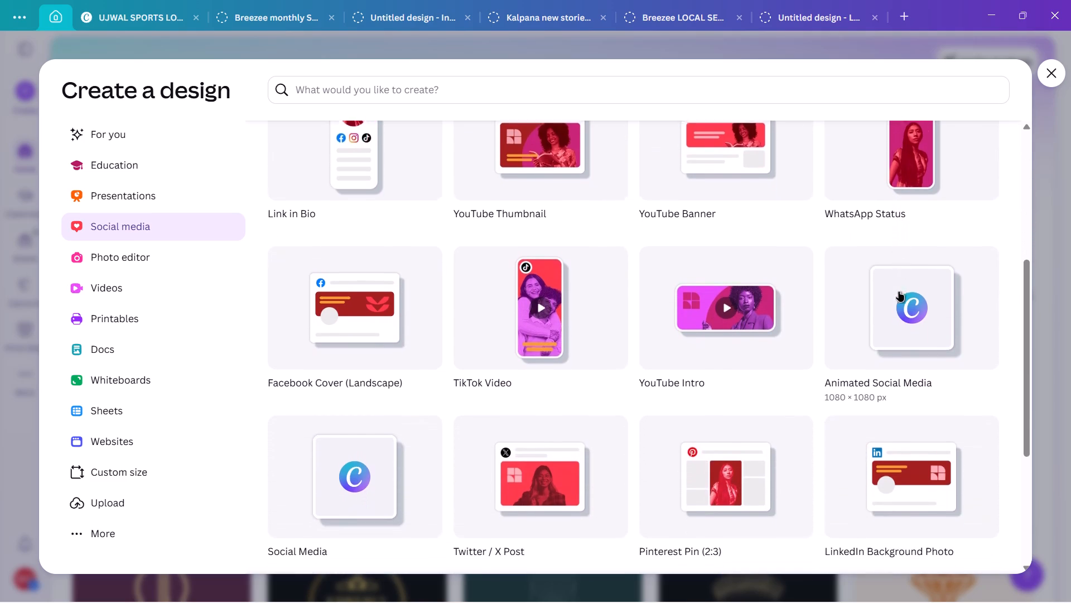
pyautogui.scroll(-3, 899, 291)
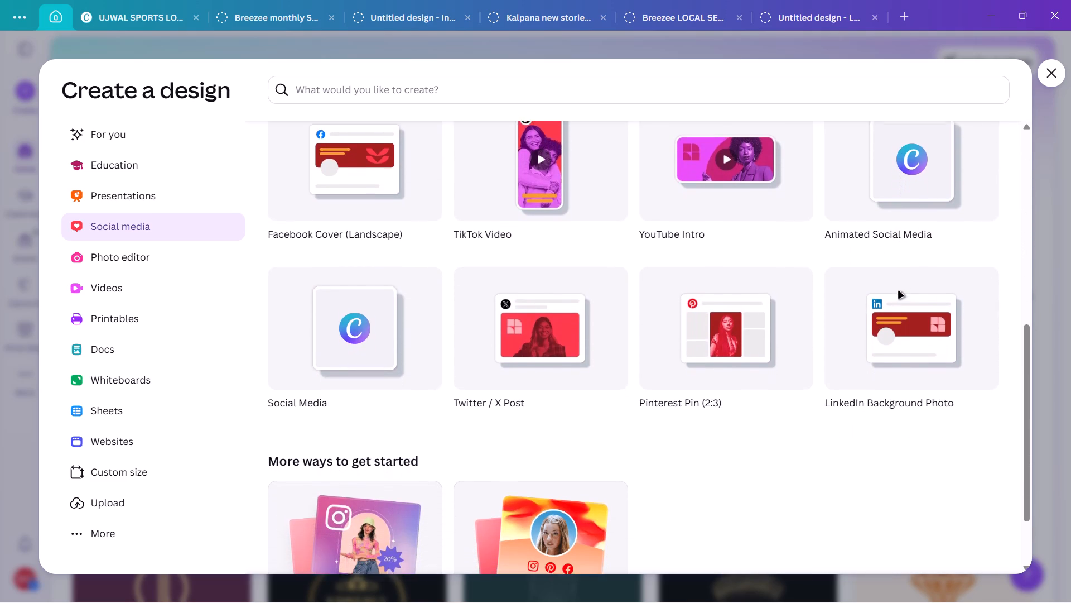
pyautogui.scroll(-2, 899, 291)
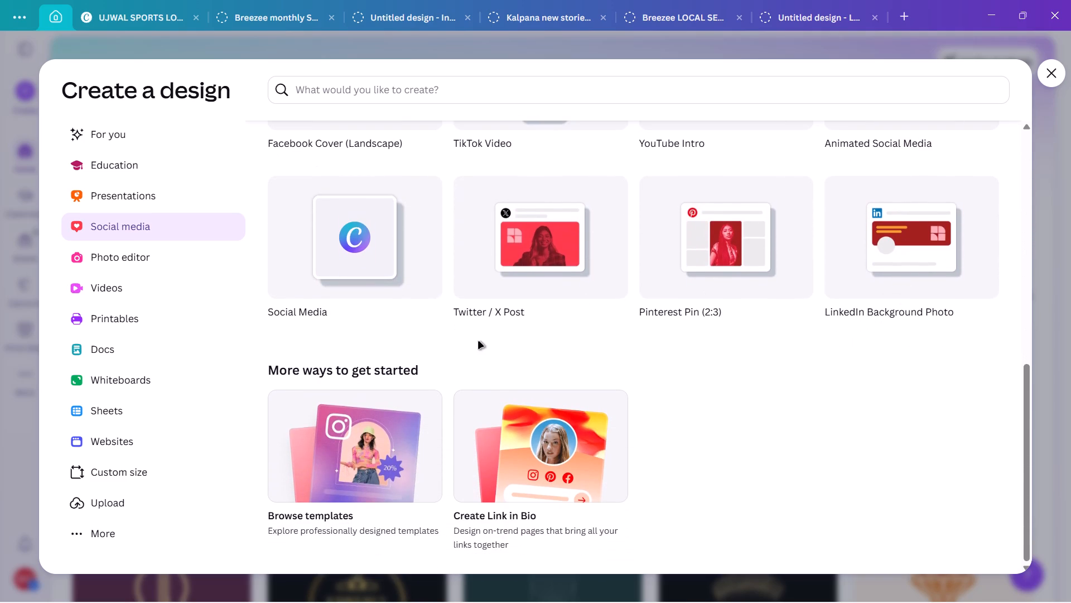
# Search the design types for "logo" and create a new blank Logo design.
pyautogui.click(308, 92)
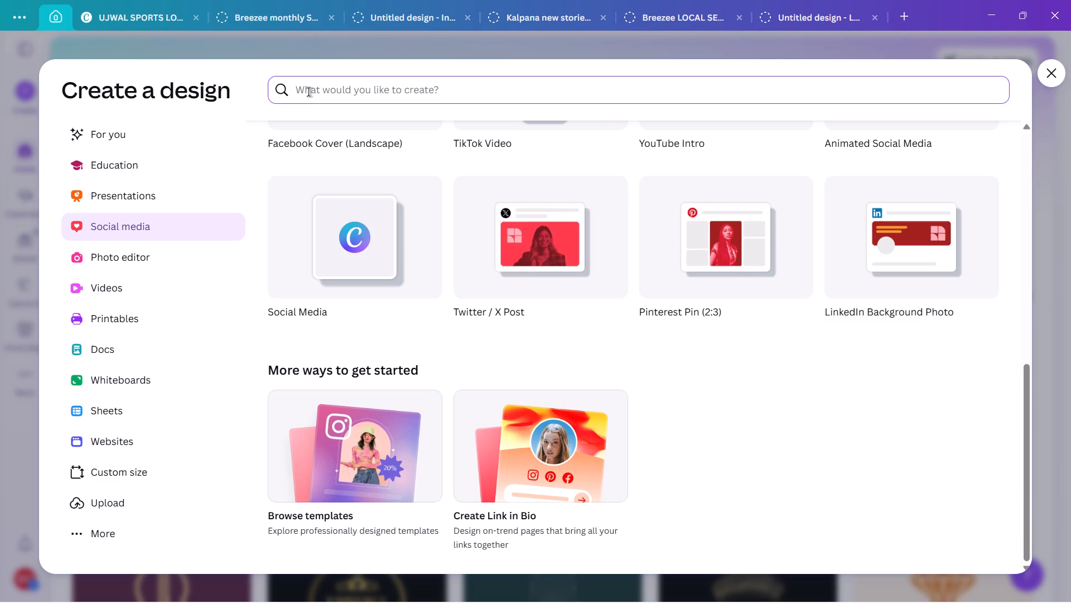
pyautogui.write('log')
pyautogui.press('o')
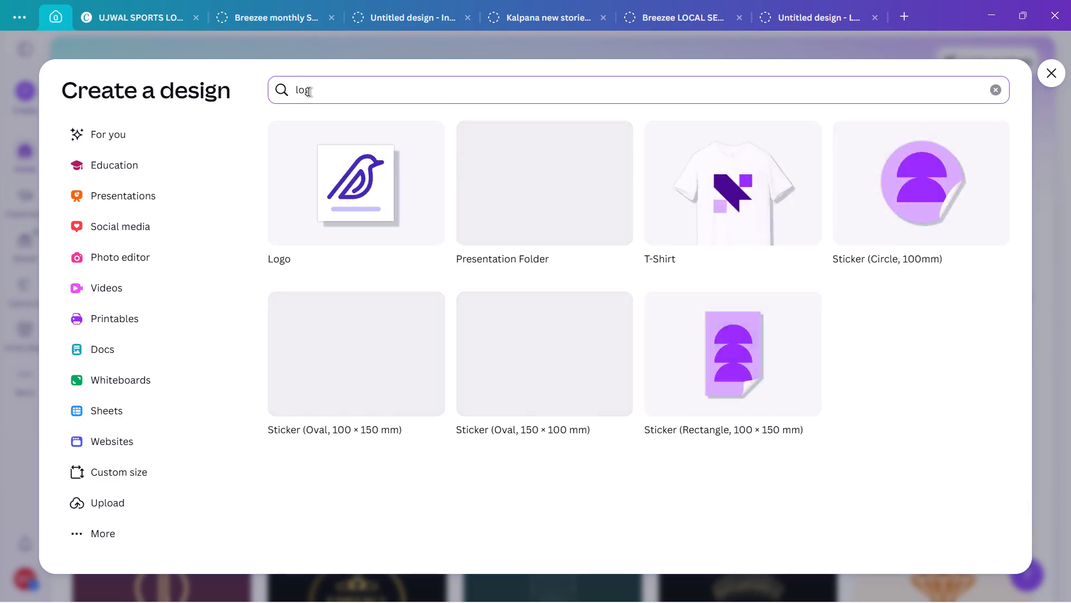
pyautogui.click(364, 158)
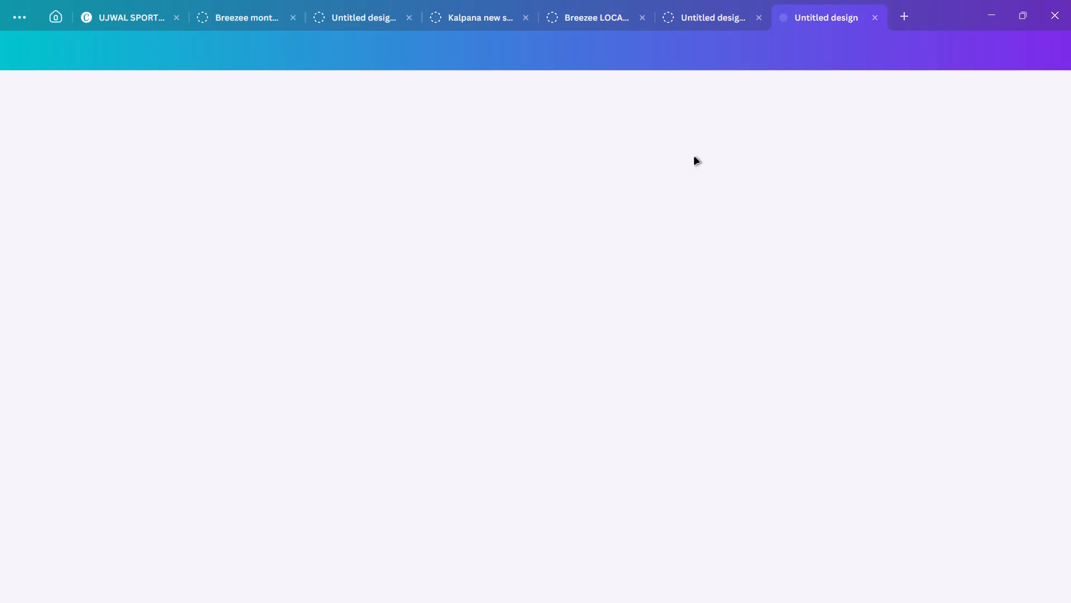
# Paste the copied Rentley logo image onto the blank page and move it to about X 200 px, Y 200 px.
pyautogui.click(561, 307)
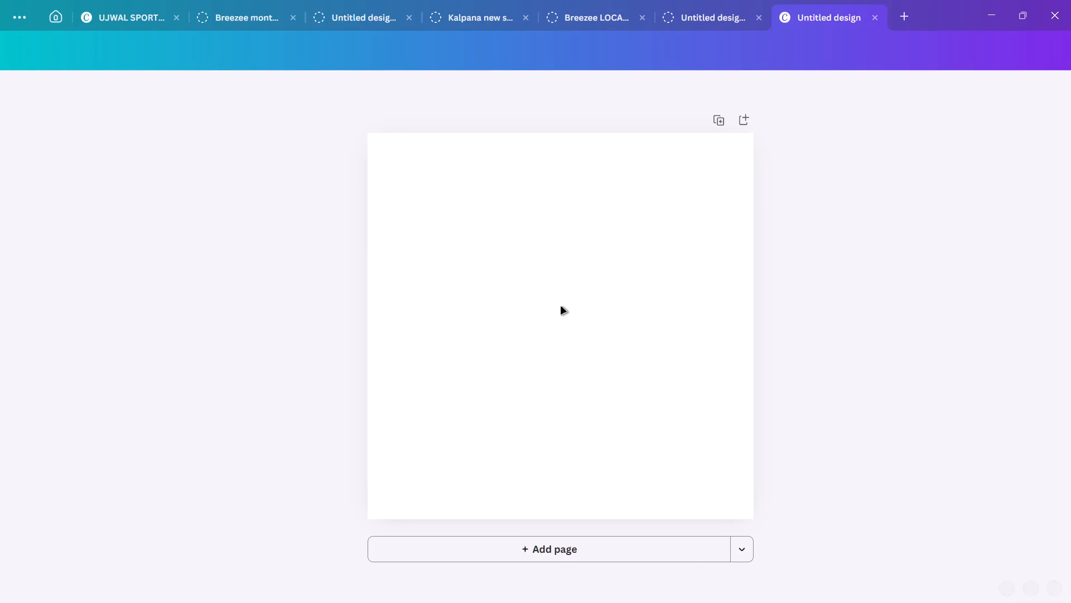
pyautogui.hotkey('ctrl', 'v')
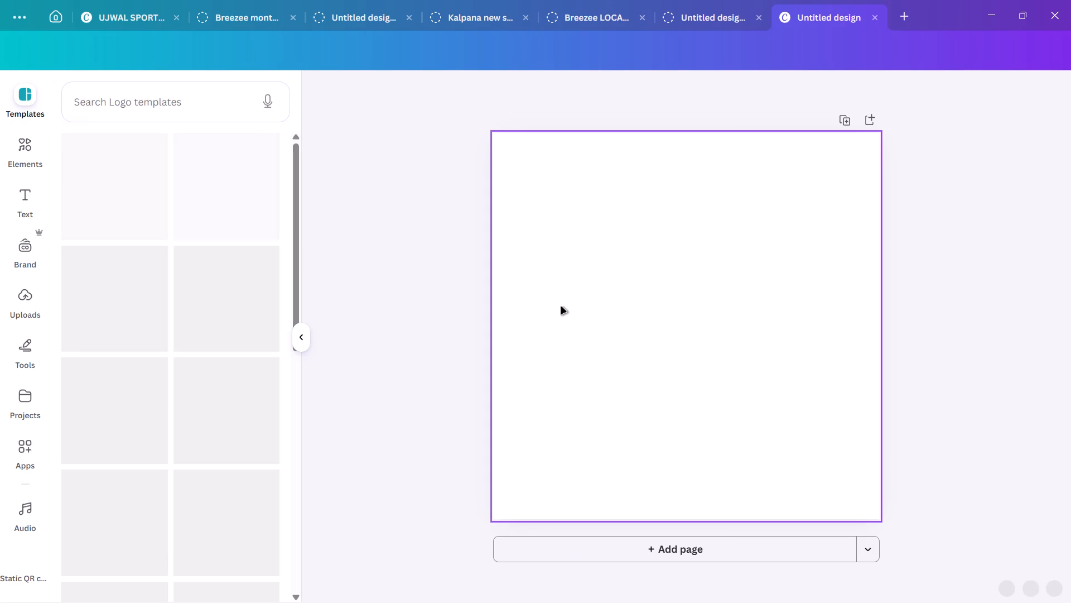
pyautogui.moveTo(651, 319); pyautogui.dragTo(624, 257)
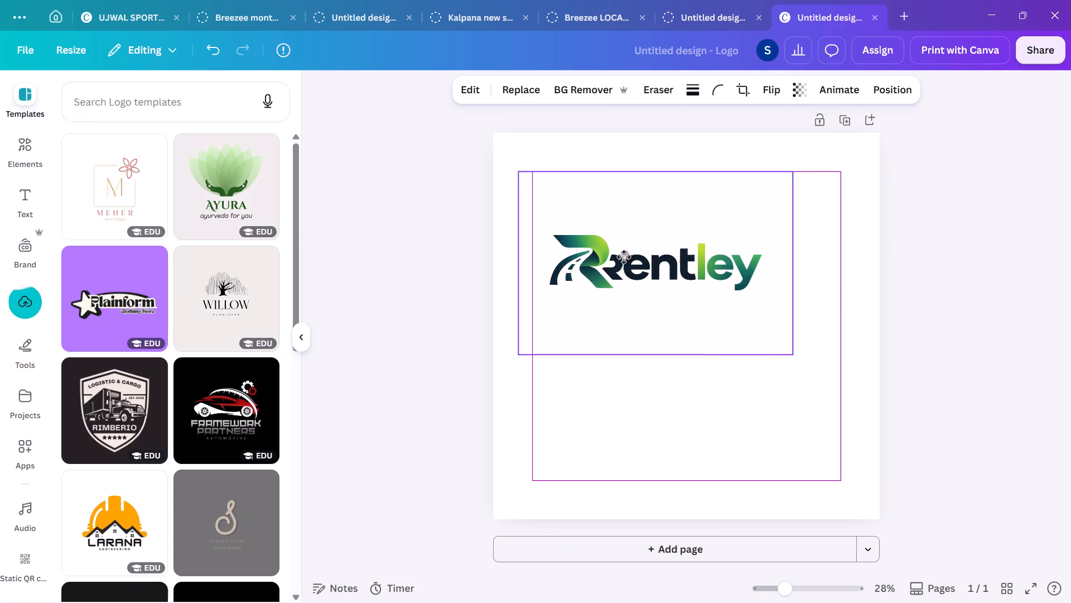
pyautogui.moveTo(624, 257); pyautogui.dragTo(634, 257)
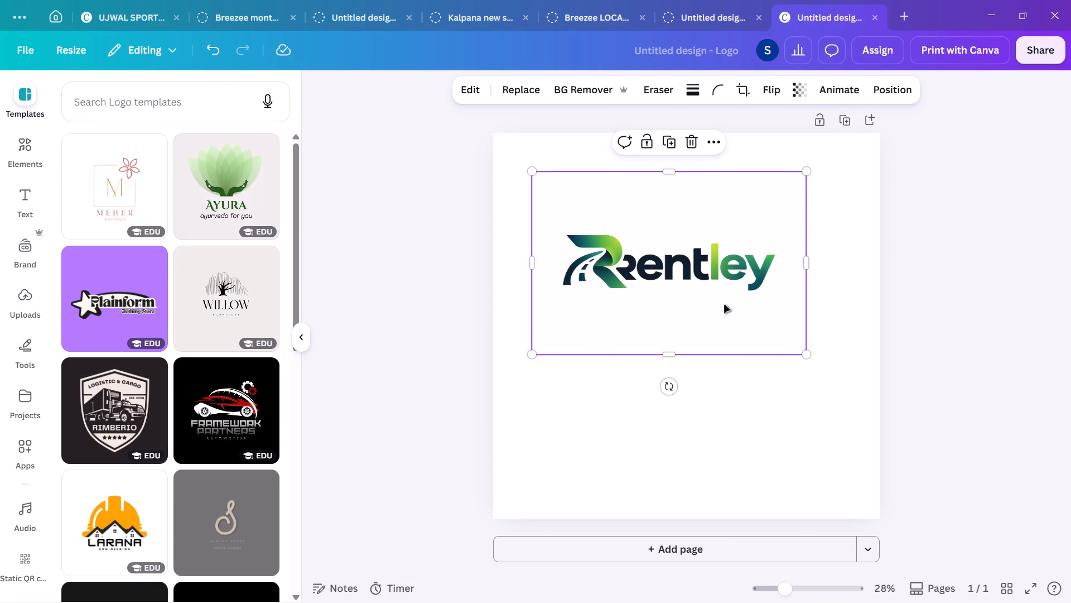
# Open the position and alignment settings for the Rentley logo image.
pyautogui.click(886, 91)
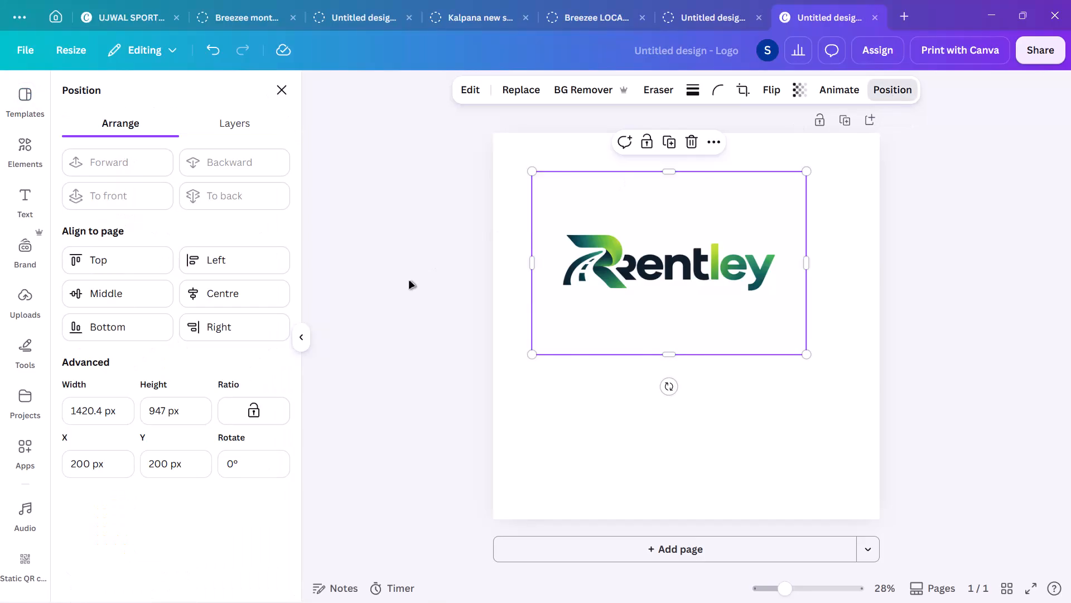
# Align the Rentley logo image to the middle and centre of the page.
pyautogui.click(156, 286)
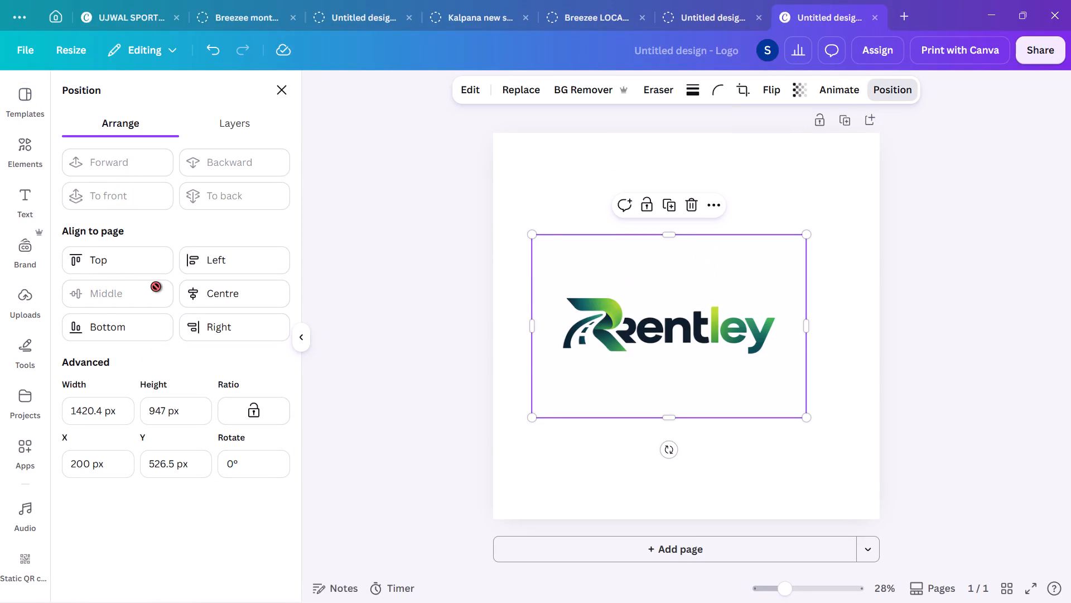
pyautogui.click(225, 290)
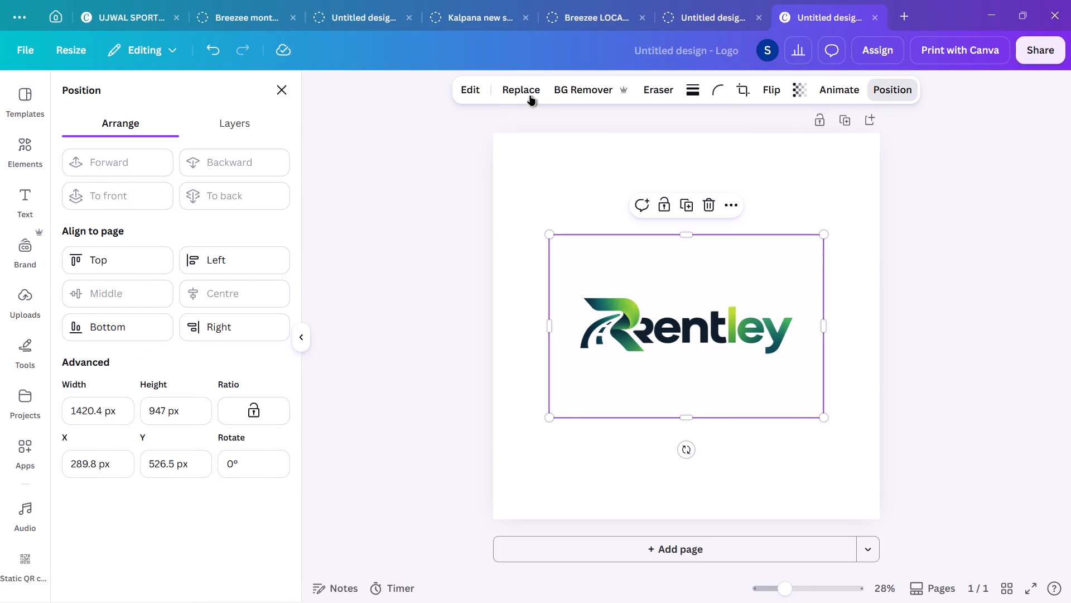
pyautogui.click(586, 190)
# Remove the background of the Rentley logo image with BG Remover.
pyautogui.click(625, 304)
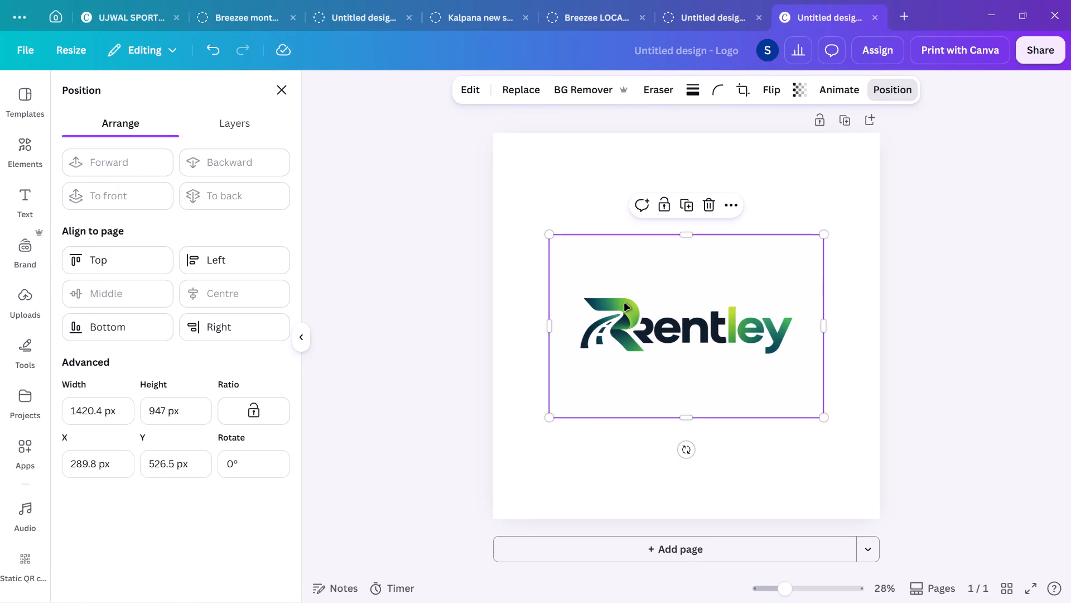
pyautogui.click(469, 97)
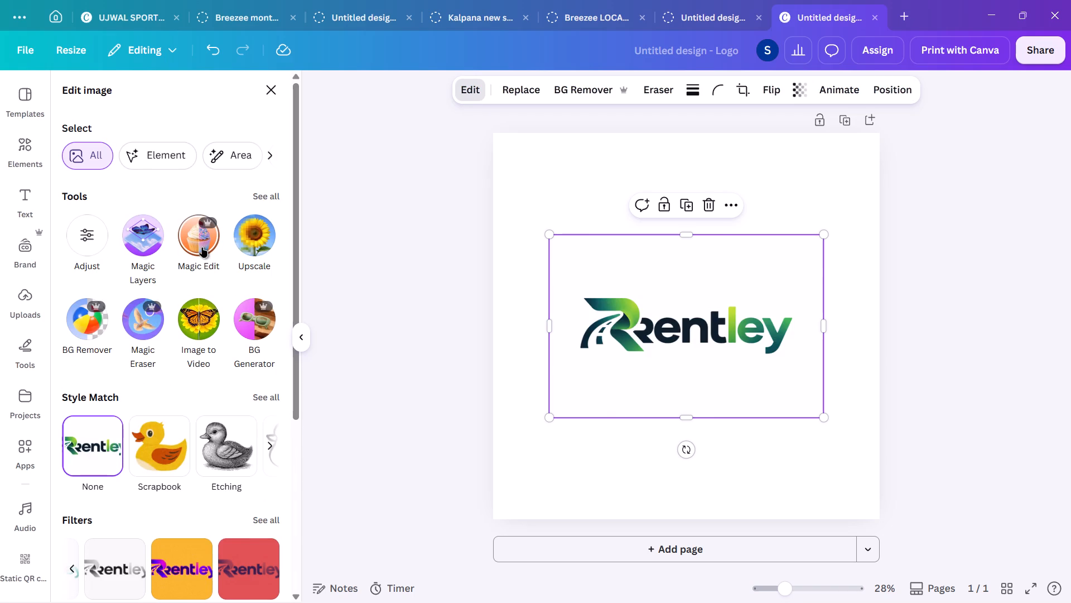
pyautogui.click(95, 310)
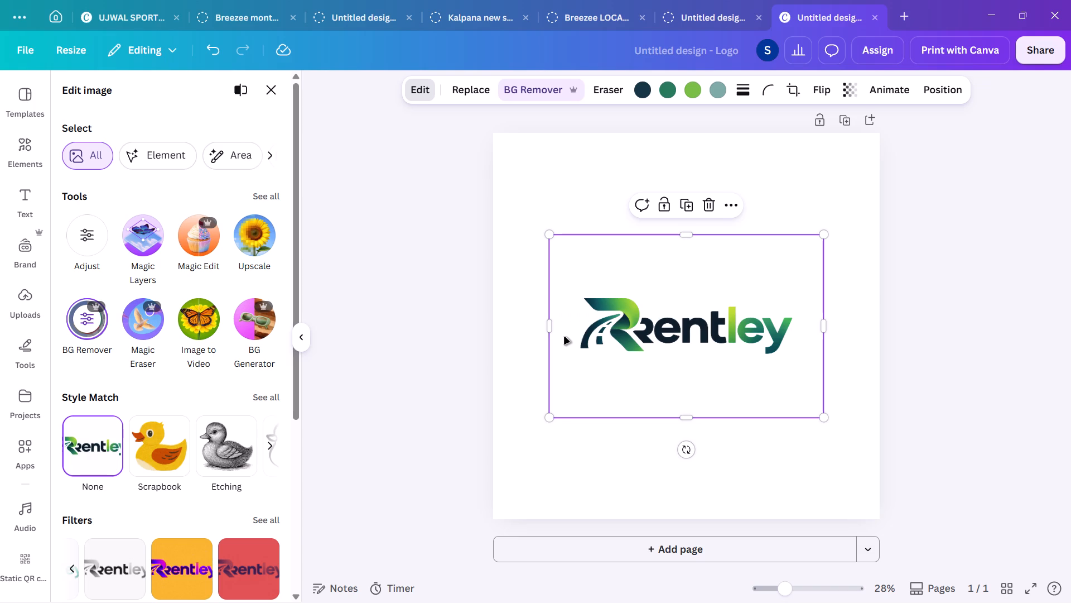
# Erase the dark small "r" between the green R symbol and "entley" with Magic Eraser at brush size 24.
pyautogui.click(151, 324)
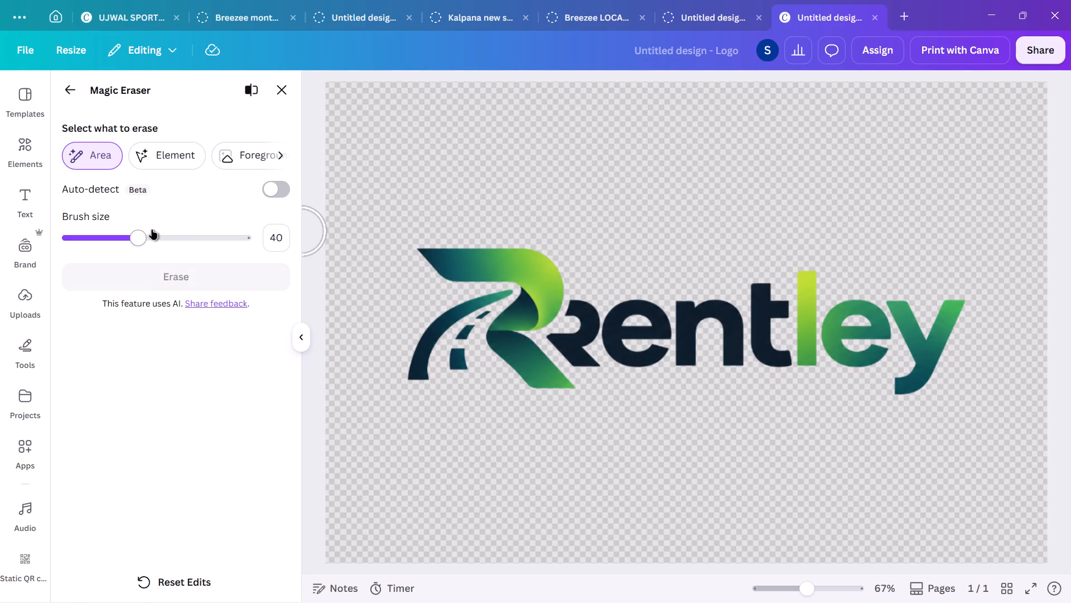
pyautogui.moveTo(141, 234); pyautogui.dragTo(108, 241)
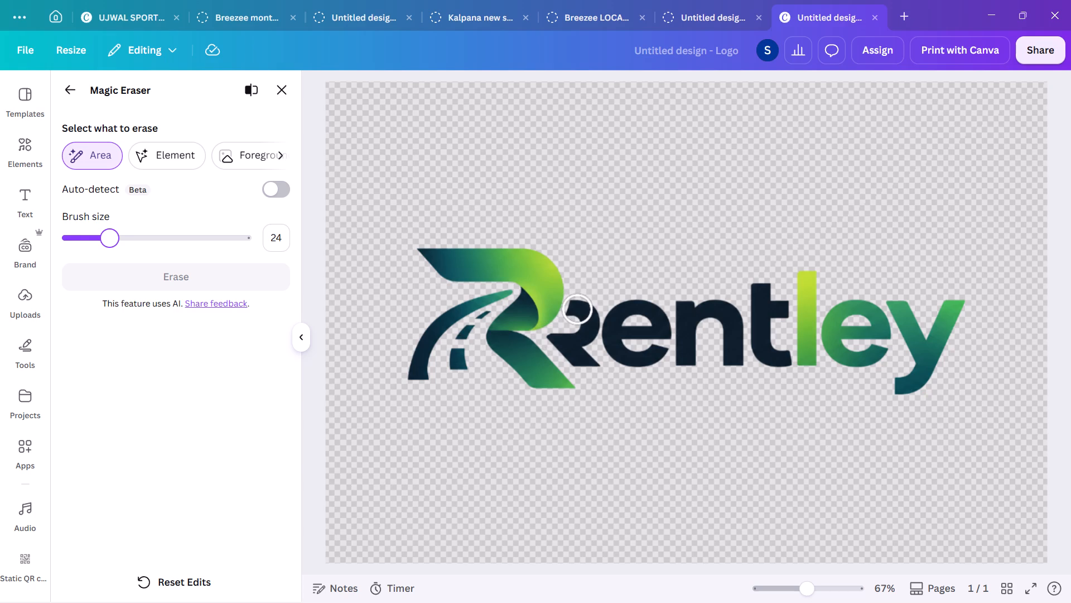
pyautogui.moveTo(578, 310); pyautogui.dragTo(572, 333)
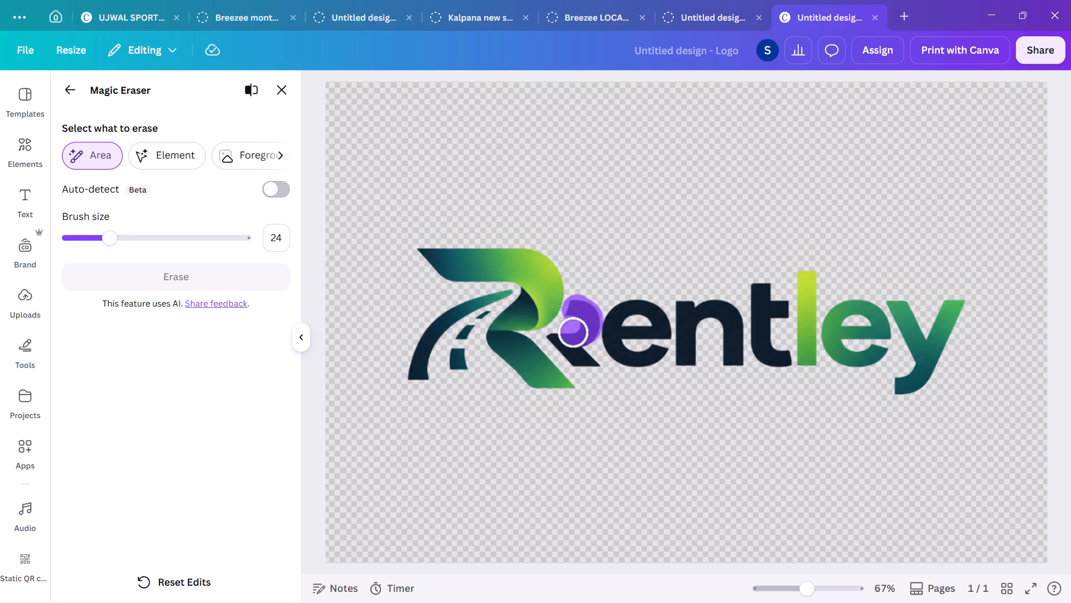
pyautogui.moveTo(572, 333); pyautogui.dragTo(581, 353)
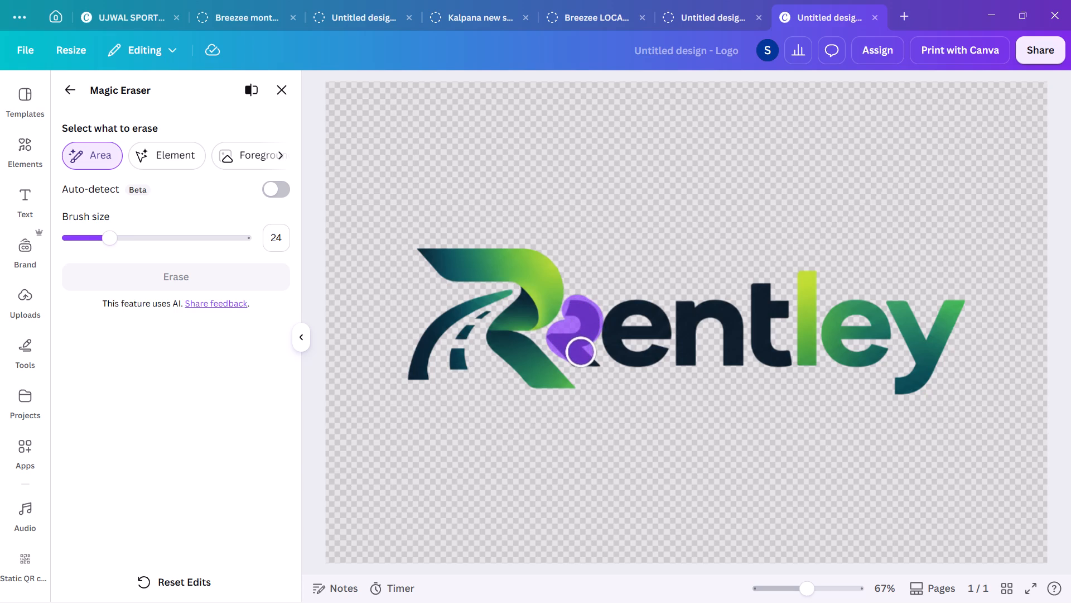
pyautogui.moveTo(581, 353); pyautogui.dragTo(590, 361)
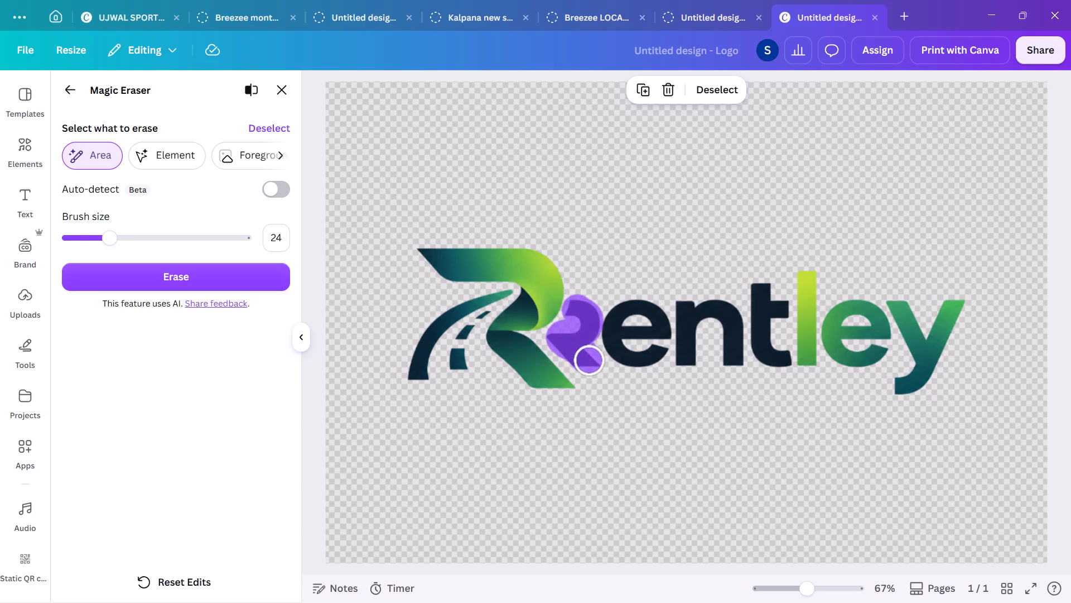
pyautogui.click(242, 267)
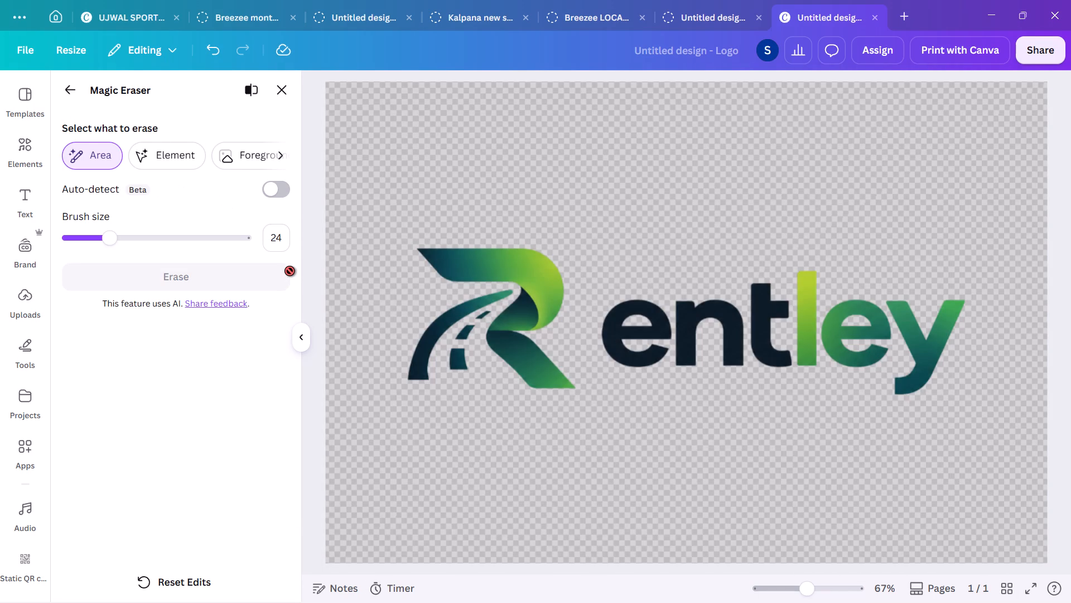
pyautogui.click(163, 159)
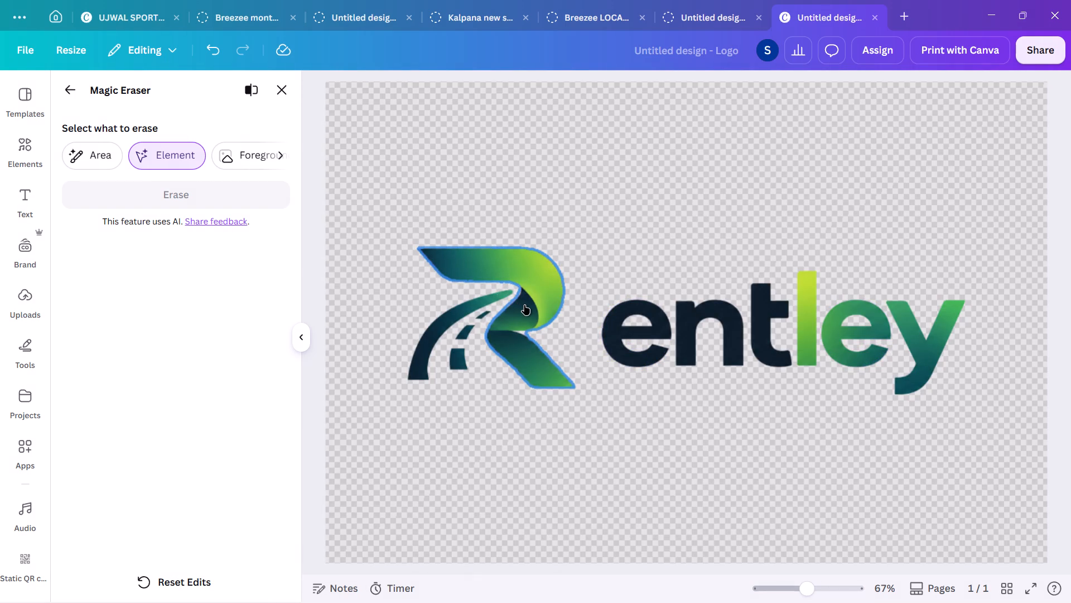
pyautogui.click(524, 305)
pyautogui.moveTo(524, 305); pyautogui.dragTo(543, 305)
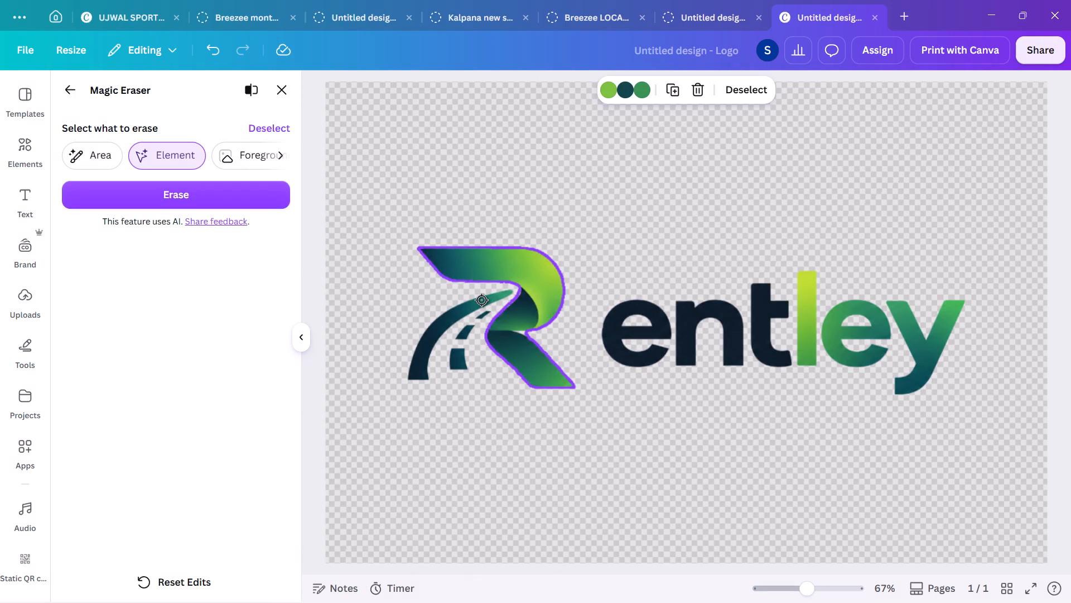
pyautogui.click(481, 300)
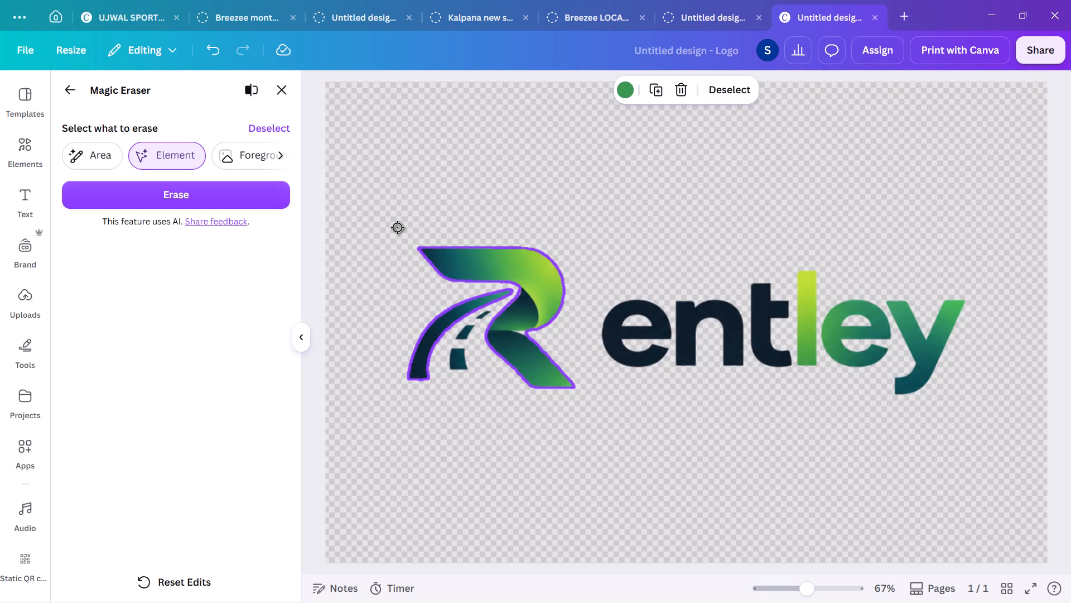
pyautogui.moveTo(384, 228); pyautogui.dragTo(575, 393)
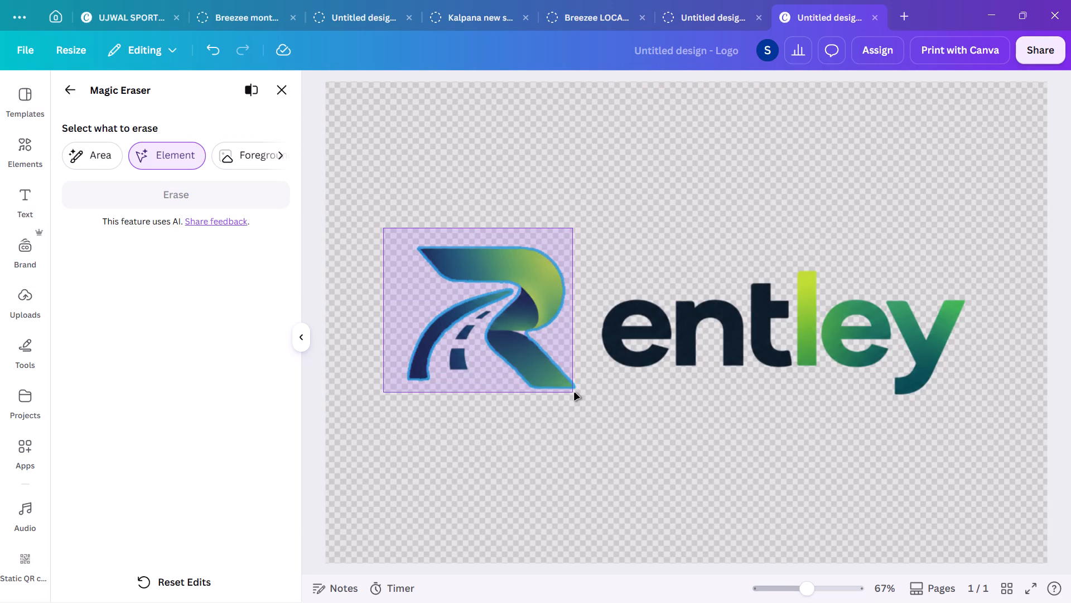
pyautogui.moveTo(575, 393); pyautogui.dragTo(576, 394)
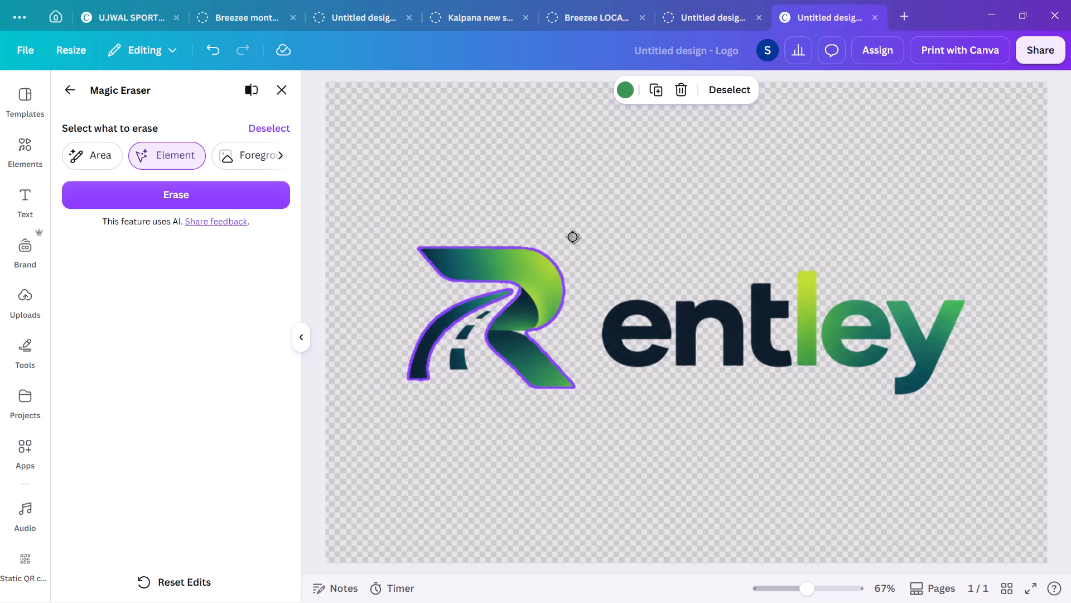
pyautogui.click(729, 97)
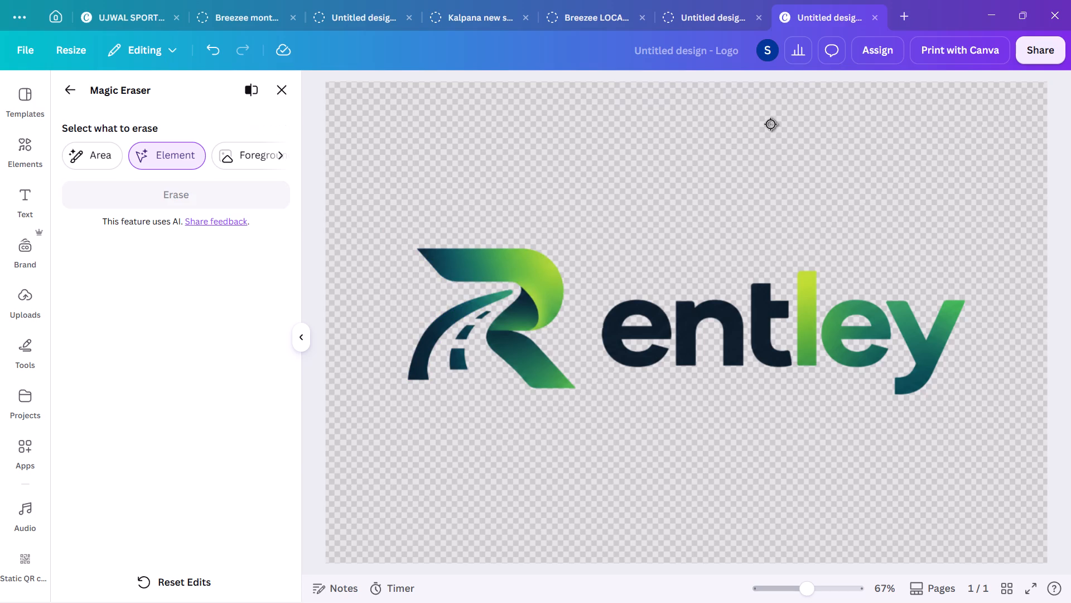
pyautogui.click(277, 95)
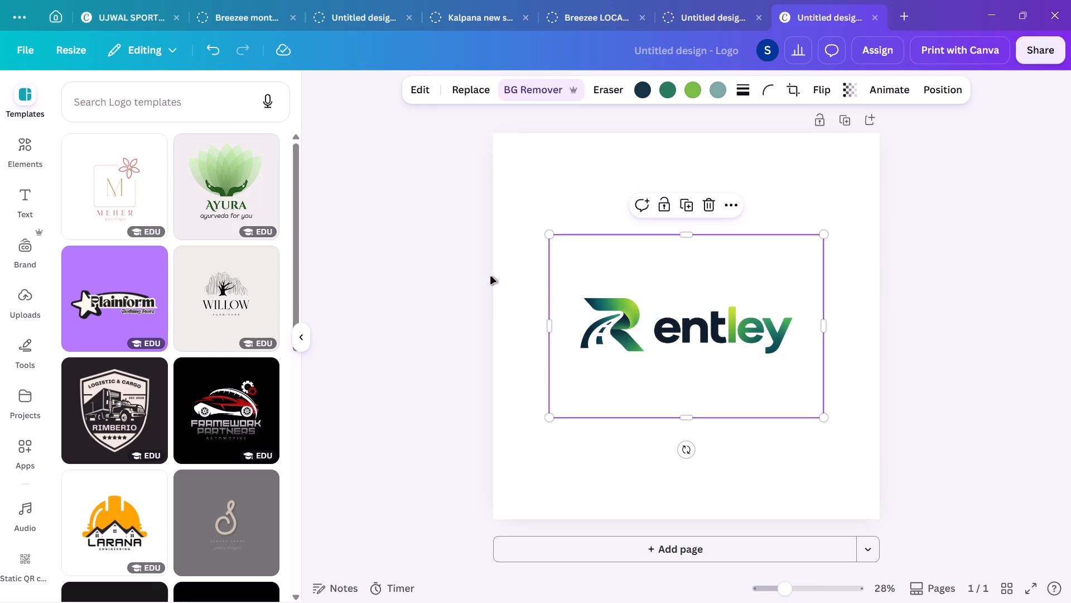
# Separate the R symbol, including its road curve and three lane dashes, from the logo image with Magic Grab.
pyautogui.click(411, 88)
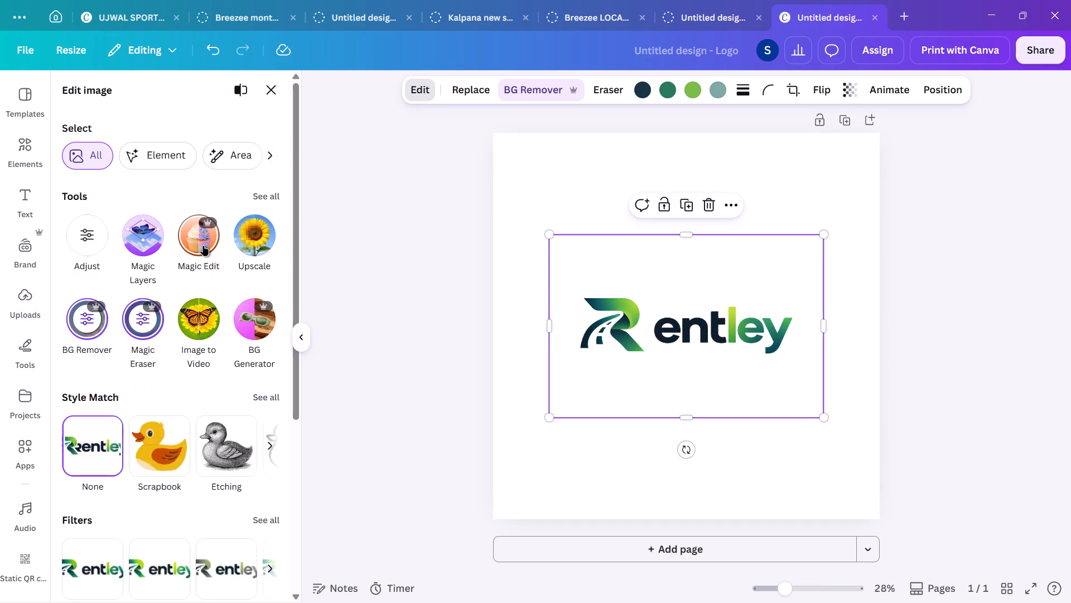
pyautogui.scroll(-1, 223, 266)
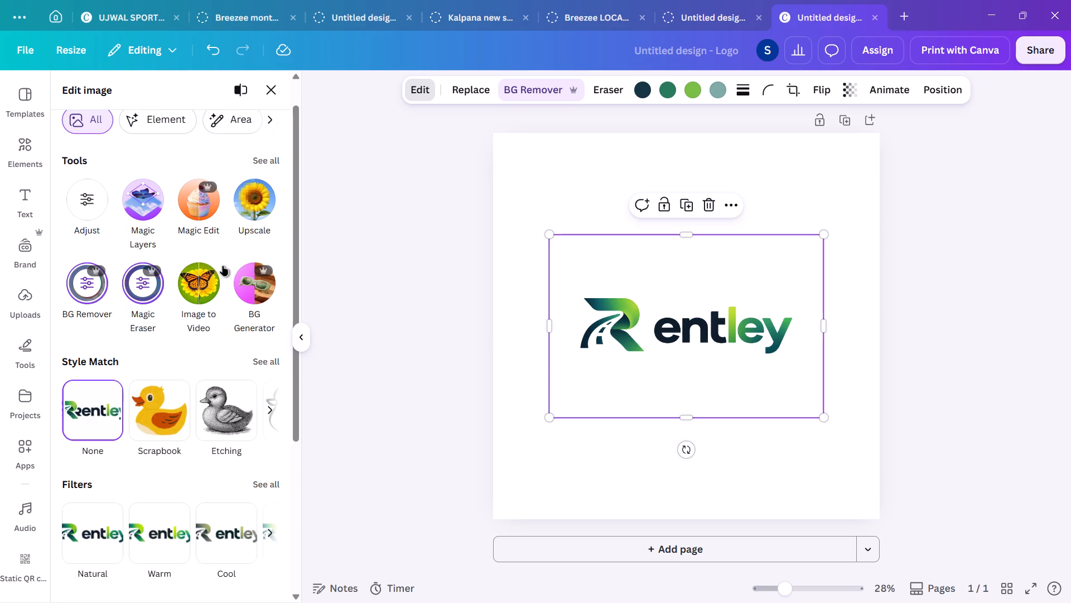
pyautogui.scroll(-2, 223, 266)
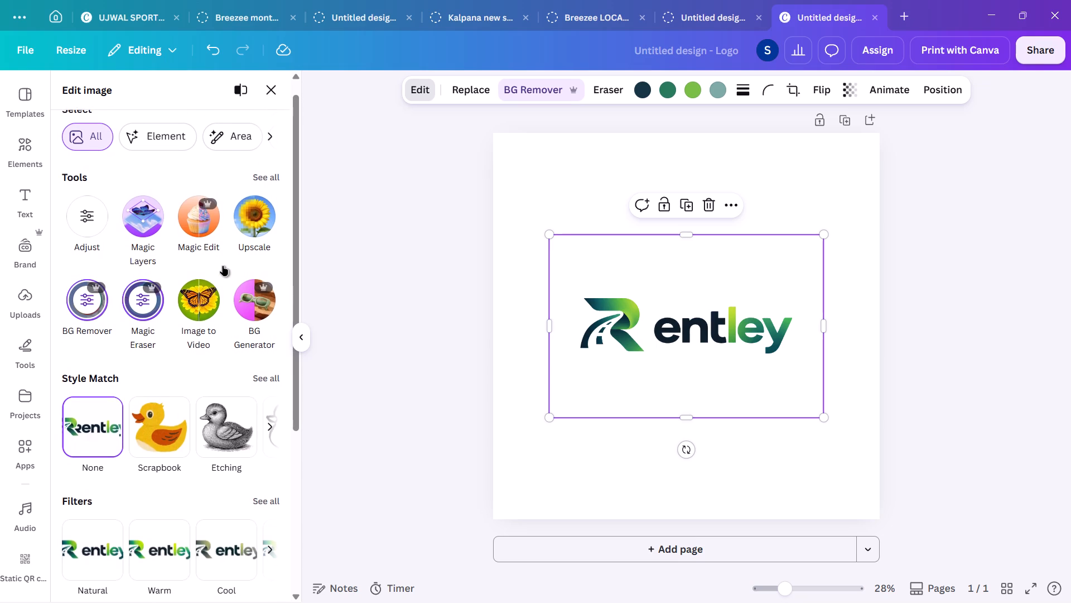
pyautogui.scroll(-2, 223, 266)
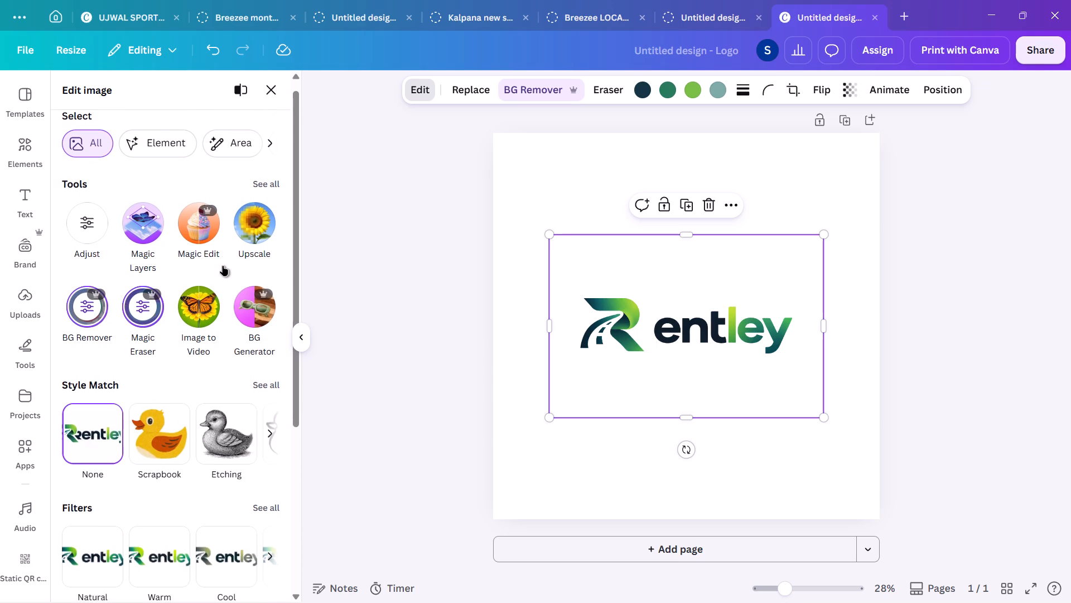
pyautogui.scroll(-1, 223, 266)
pyautogui.click(264, 179)
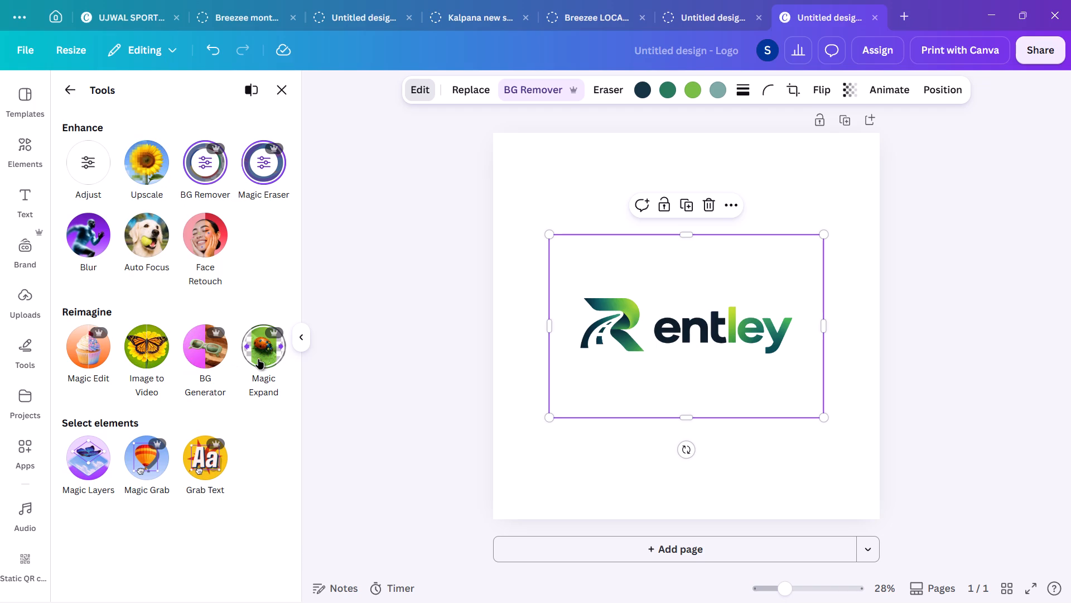
pyautogui.click(149, 466)
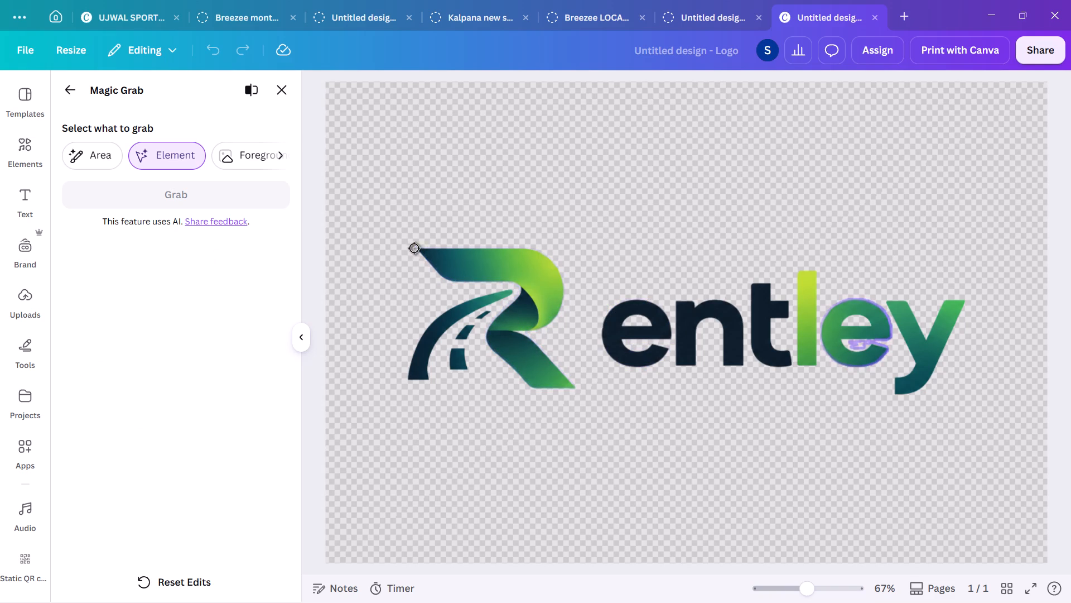
pyautogui.moveTo(406, 240); pyautogui.dragTo(577, 393)
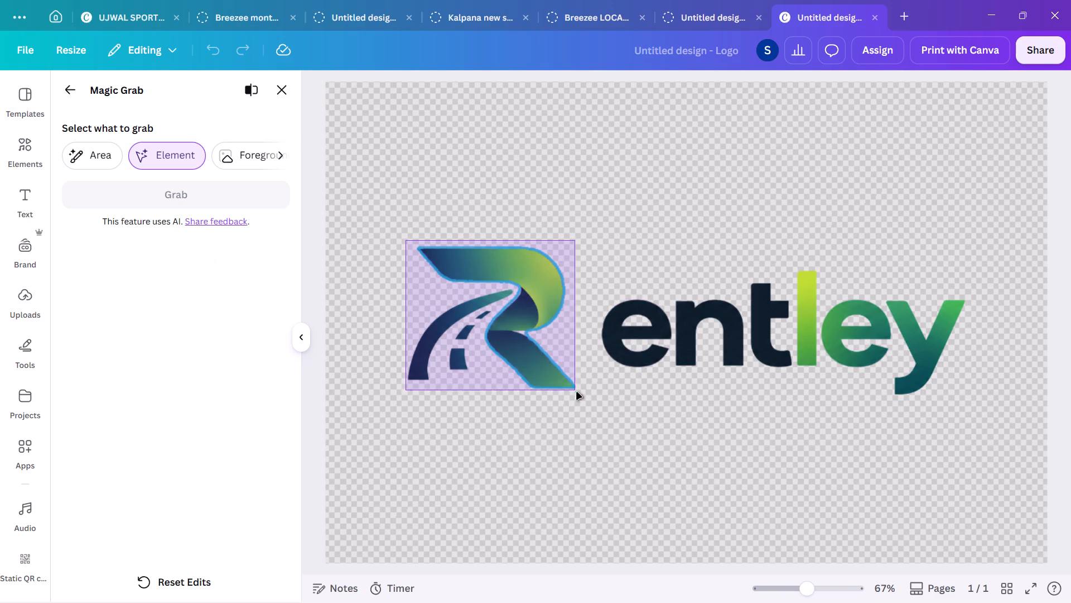
pyautogui.moveTo(577, 393); pyautogui.dragTo(581, 396)
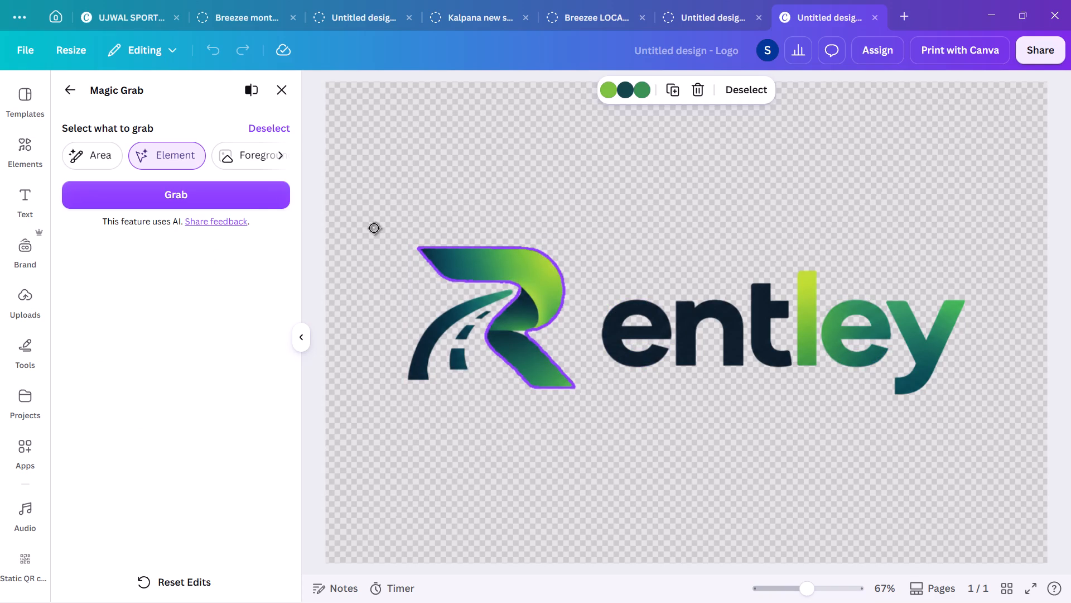
pyautogui.click(444, 320)
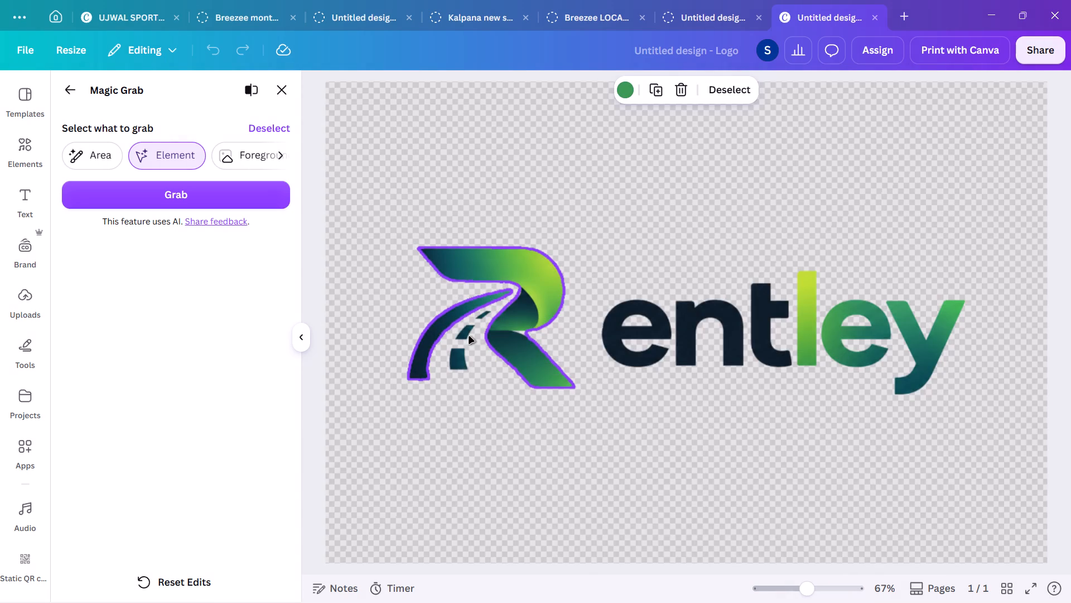
pyautogui.click(465, 333)
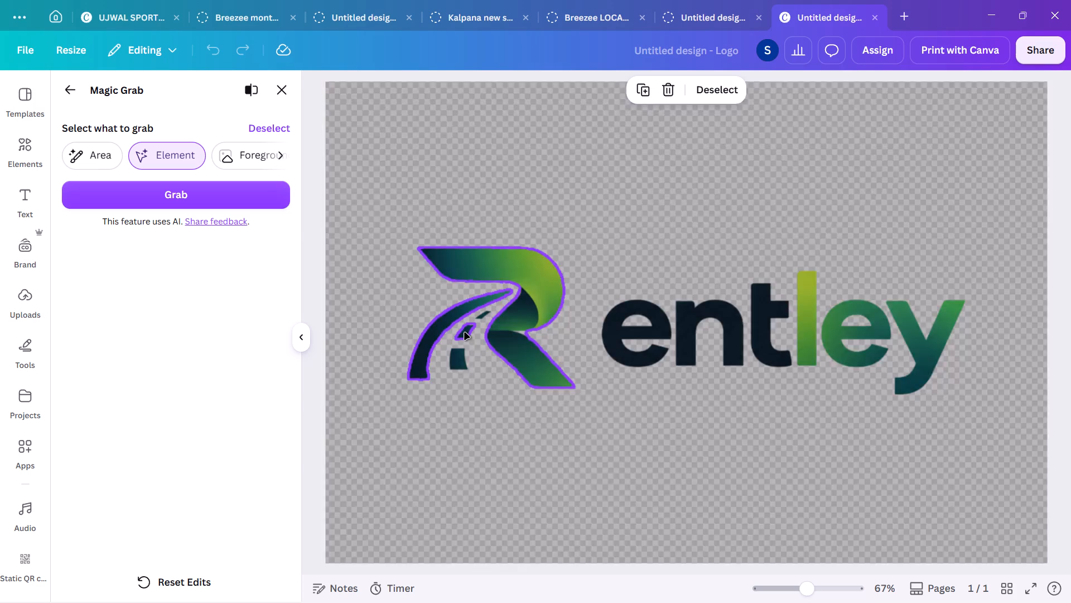
pyautogui.click(460, 358)
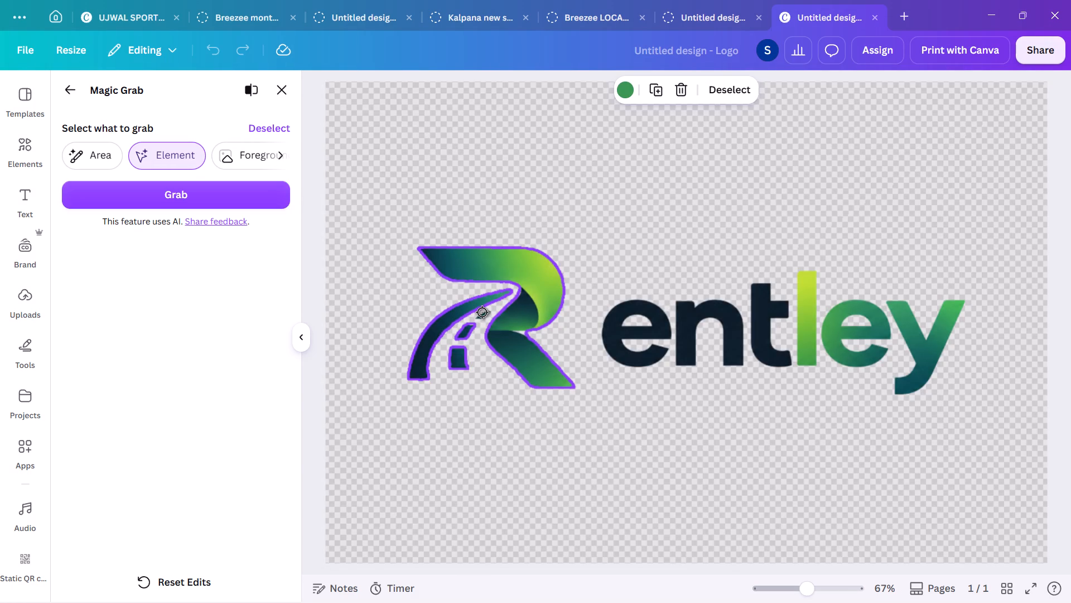
pyautogui.click(484, 314)
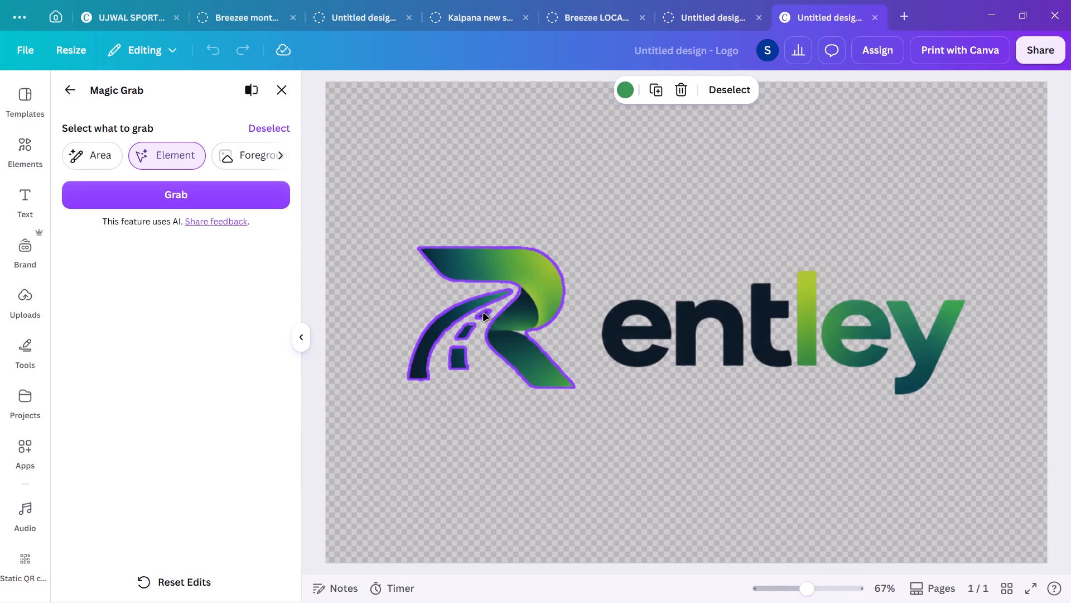
pyautogui.click(273, 200)
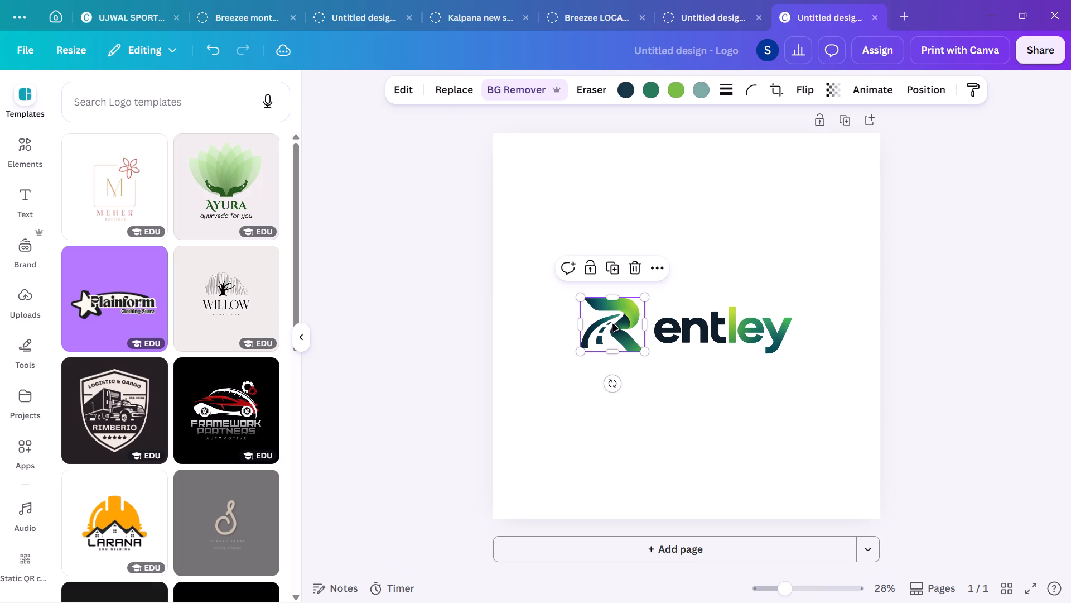
# Move the R symbol close against "entley" and shift the "entley" image slightly down so they read as one word.
pyautogui.moveTo(613, 324); pyautogui.dragTo(626, 325)
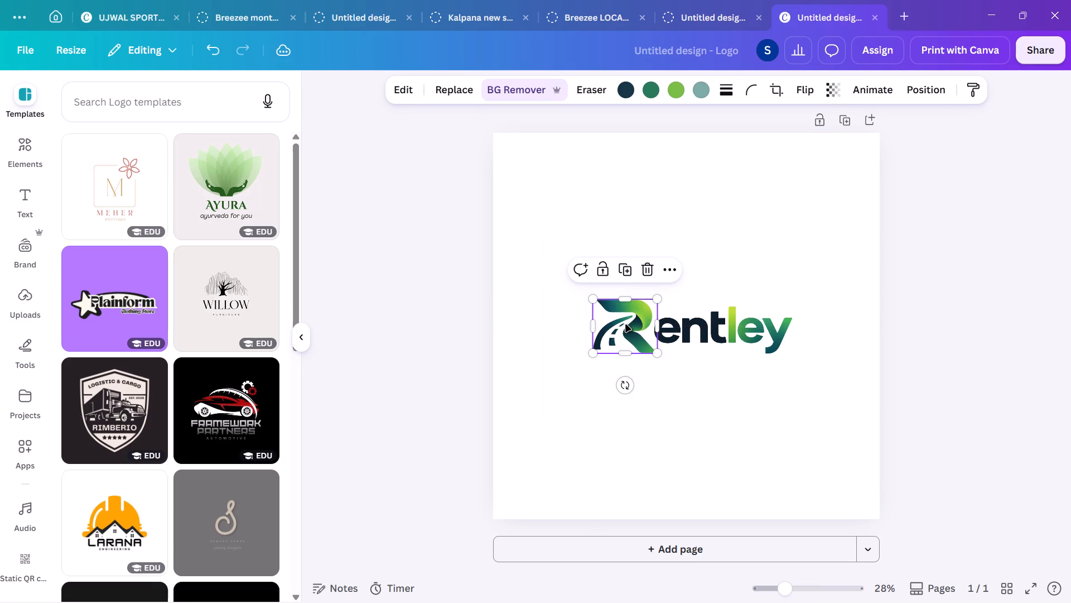
pyautogui.moveTo(692, 331); pyautogui.dragTo(686, 331)
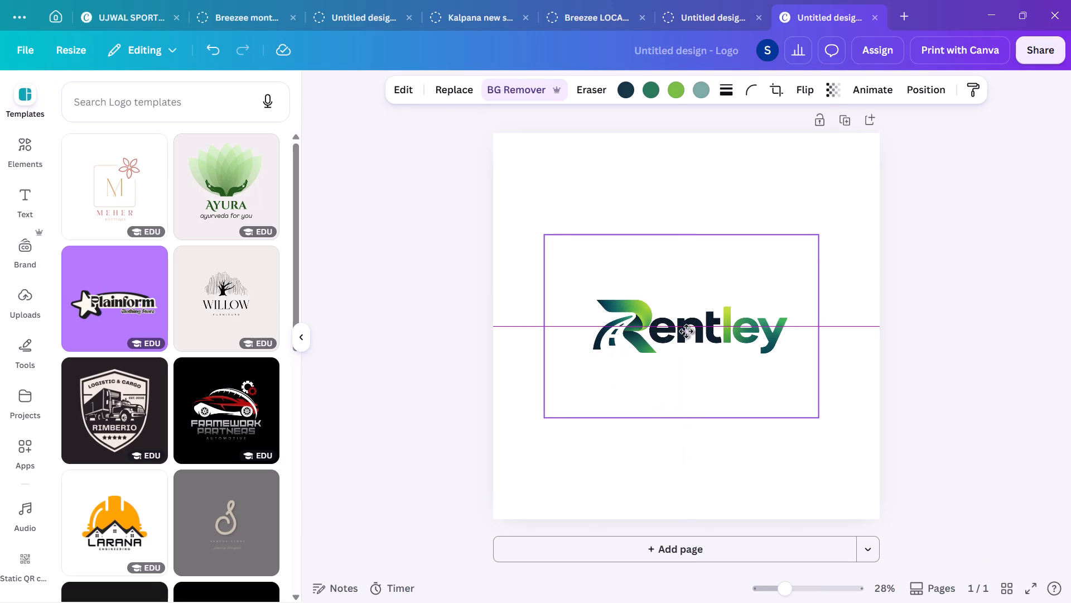
pyautogui.moveTo(686, 331); pyautogui.dragTo(687, 337)
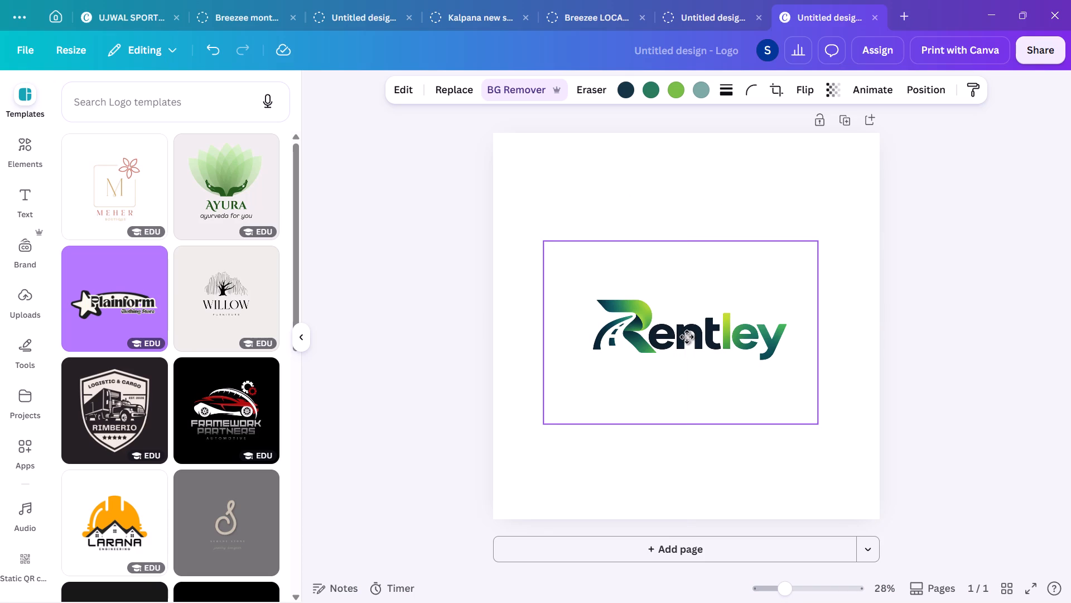
pyautogui.moveTo(687, 337); pyautogui.dragTo(688, 337)
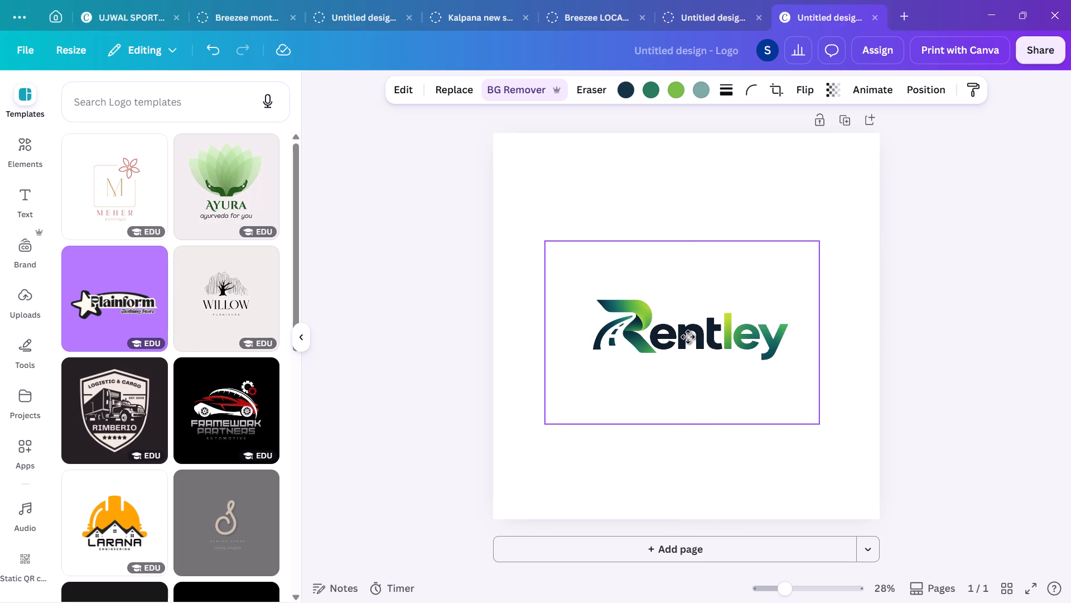
pyautogui.moveTo(688, 337); pyautogui.dragTo(687, 337)
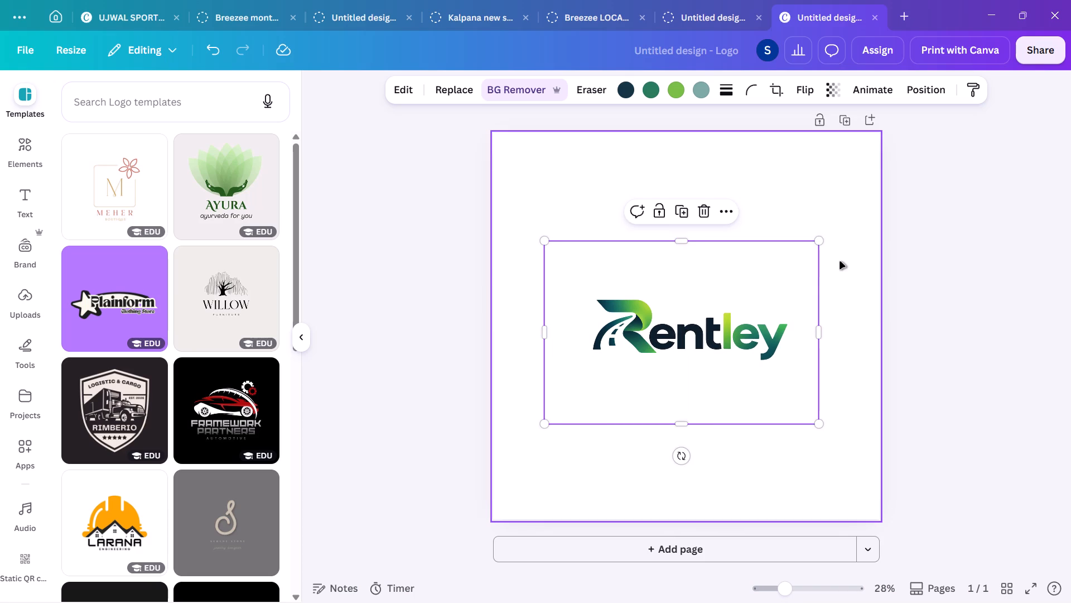
pyautogui.click(840, 262)
# Group the R symbol with the "entley" image.
pyautogui.click(741, 308)
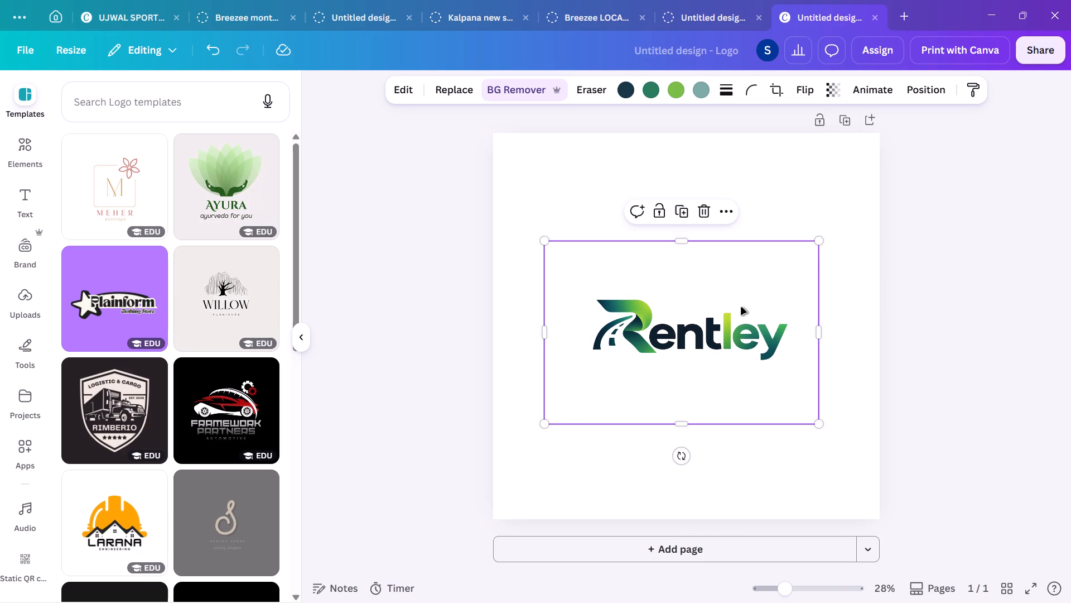
pyautogui.keyDown('shift'); pyautogui.click(648, 311); pyautogui.keyUp('shift')
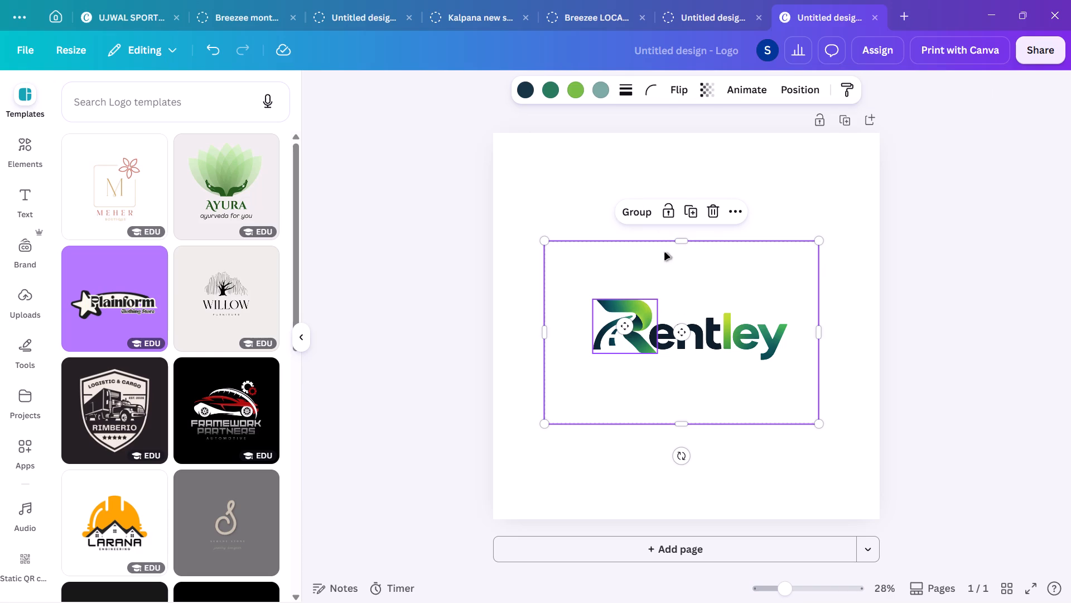
pyautogui.click(643, 216)
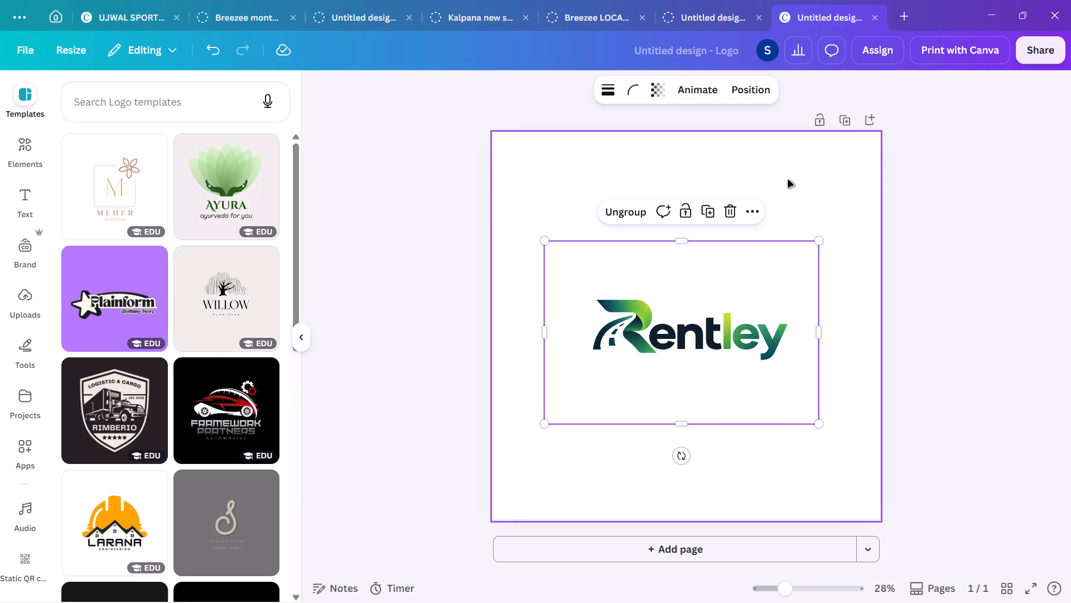
# Align the grouped Rentley logo to the centre and middle of the page.
pyautogui.click(763, 90)
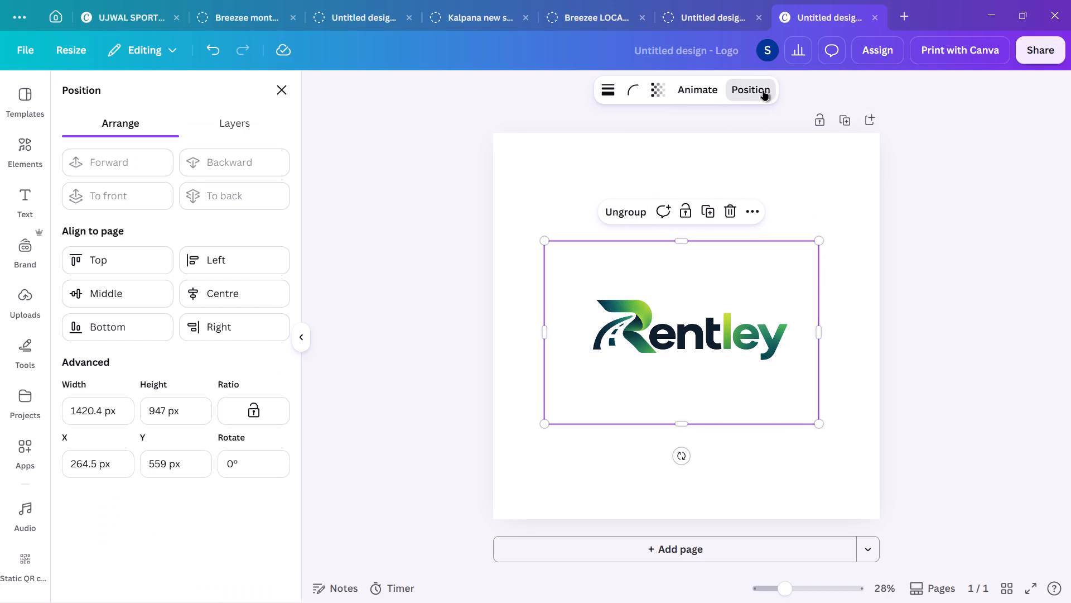
pyautogui.click(245, 294)
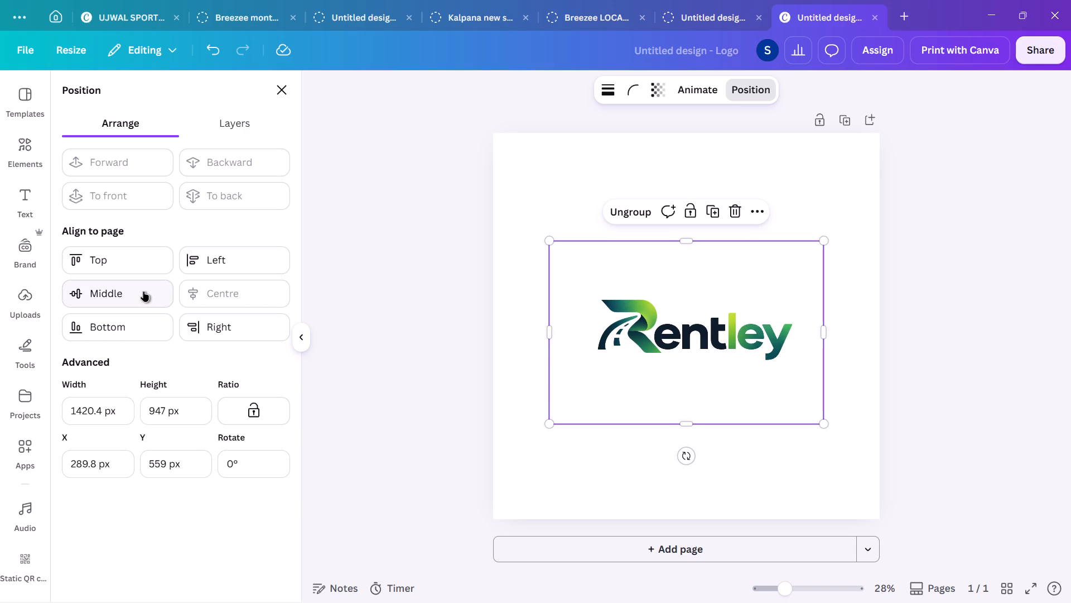
pyautogui.click(143, 291)
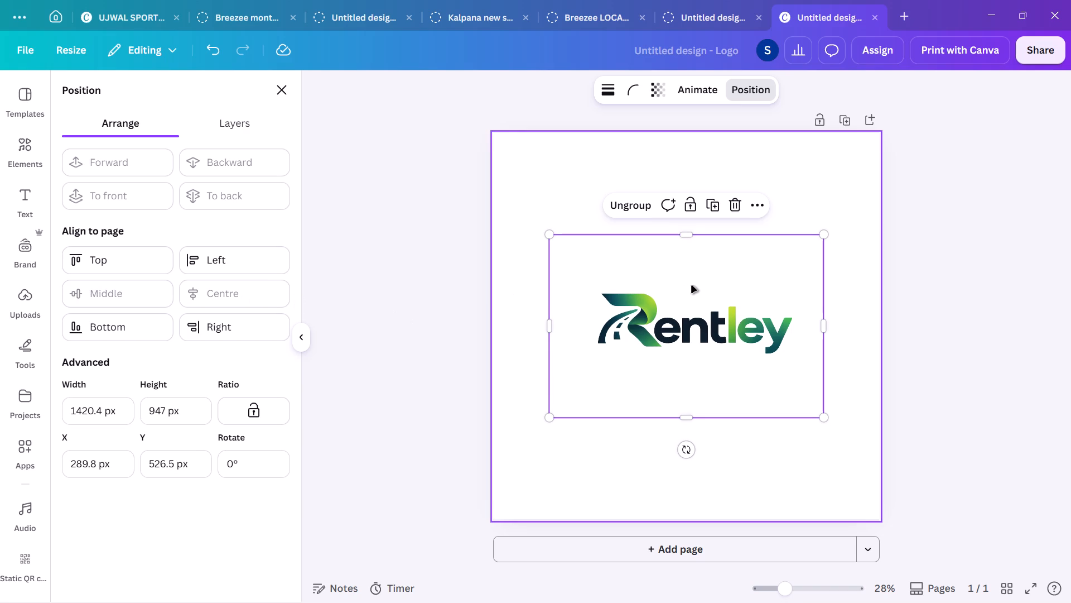
# Ungroup the logo into the R symbol and the "entley" image.
pyautogui.click(713, 285)
pyautogui.click(650, 212)
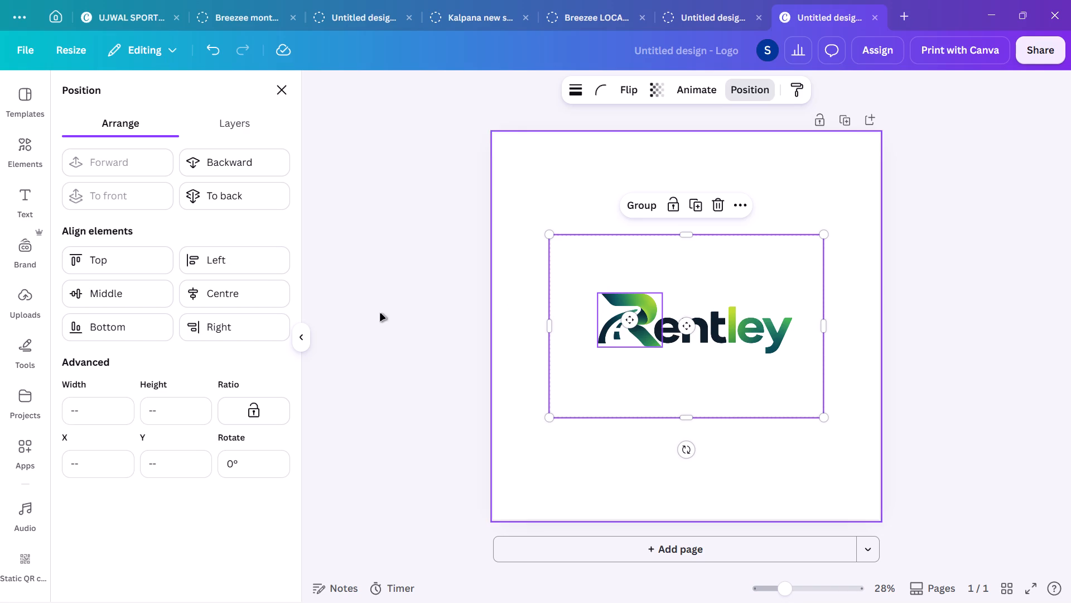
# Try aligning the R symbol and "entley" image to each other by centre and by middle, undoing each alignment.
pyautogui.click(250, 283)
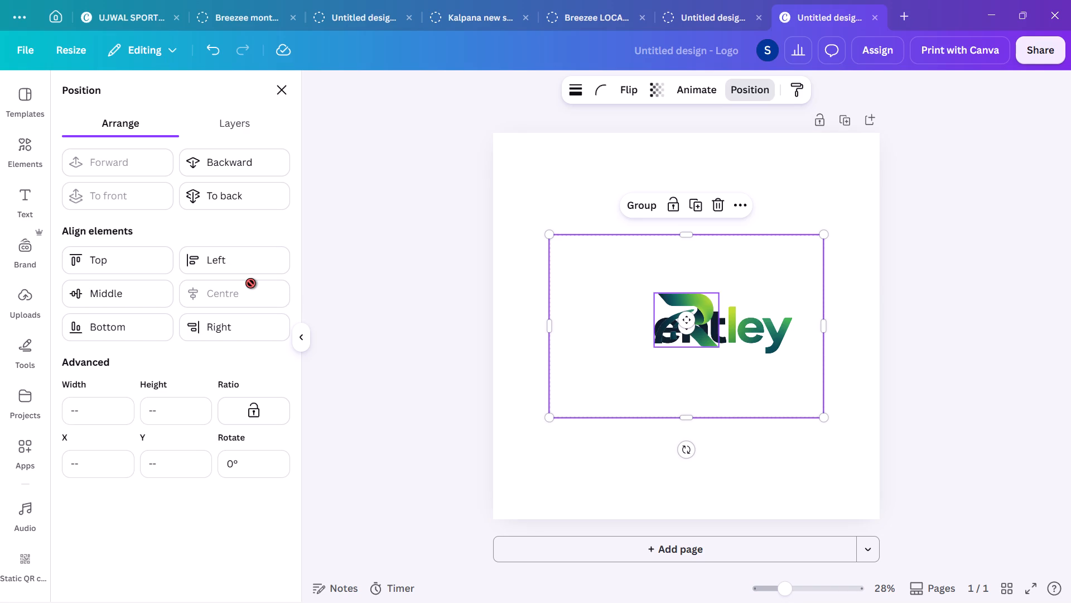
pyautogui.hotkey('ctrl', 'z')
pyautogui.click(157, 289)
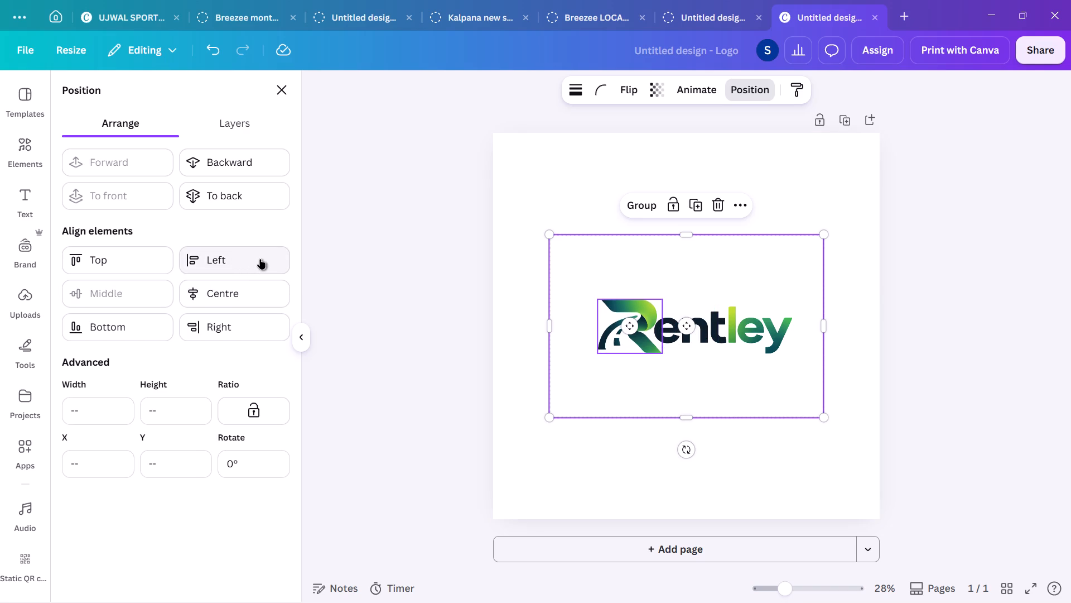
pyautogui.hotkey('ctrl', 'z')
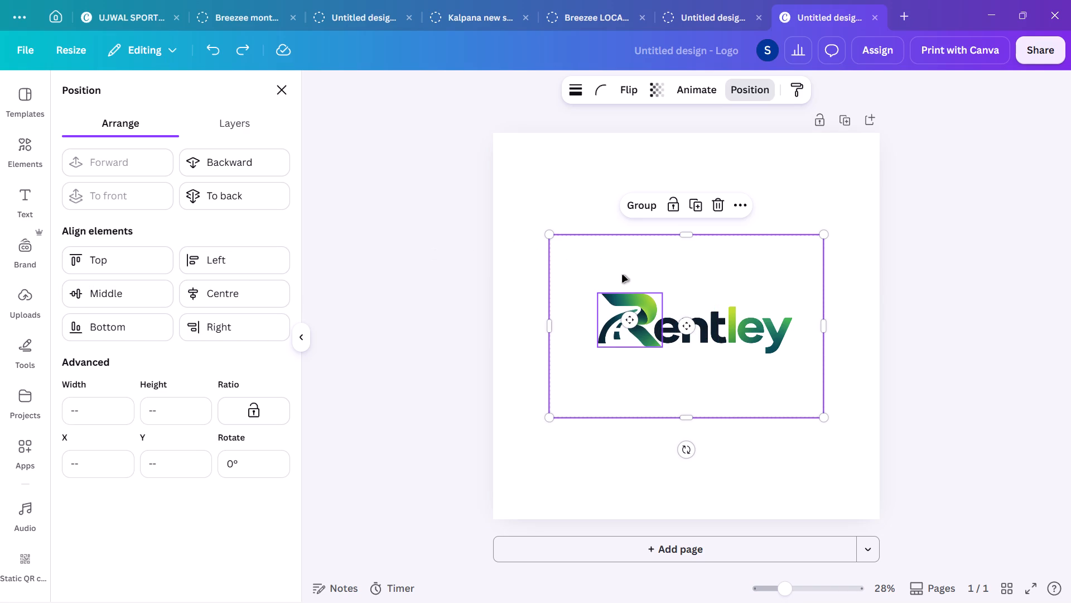
# Move the "entley" image slightly right, away from the R symbol, to about X 322 px with Y kept at 526.5 px.
pyautogui.click(812, 221)
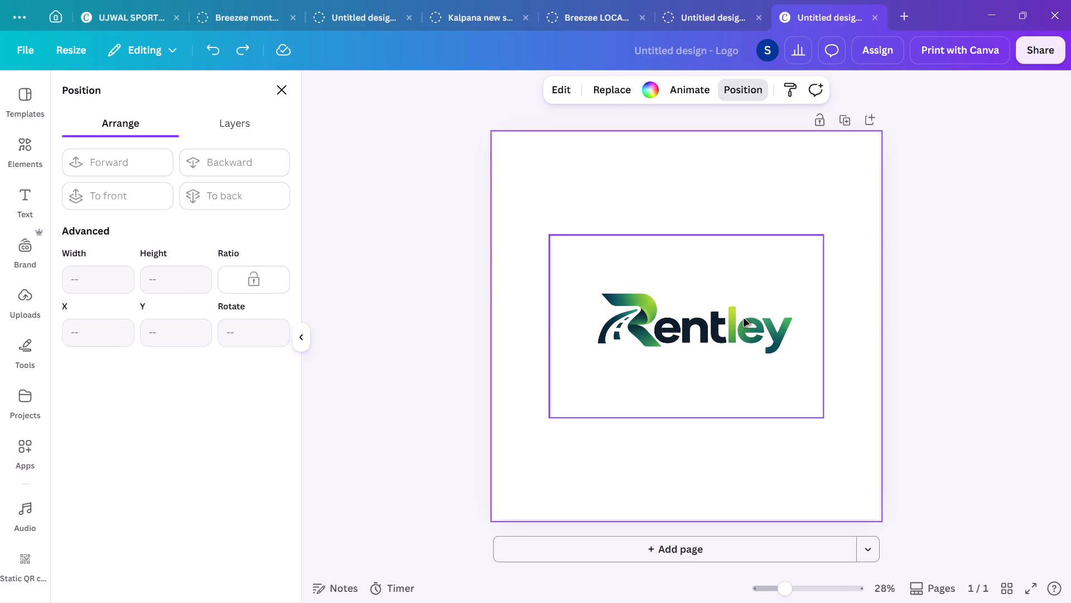
pyautogui.moveTo(744, 319); pyautogui.dragTo(750, 319)
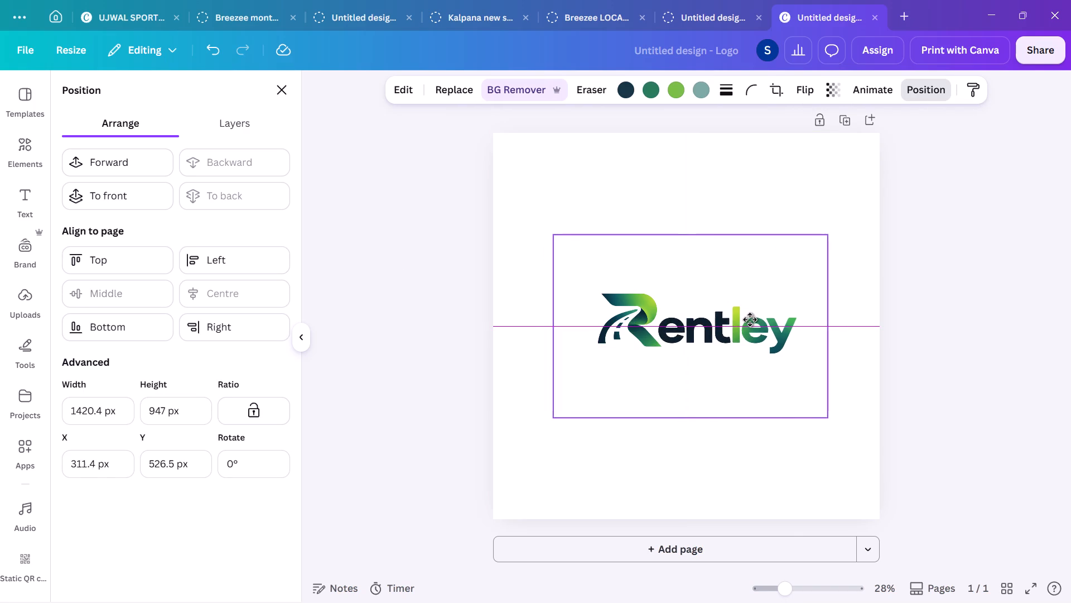
pyautogui.moveTo(750, 319); pyautogui.dragTo(750, 317)
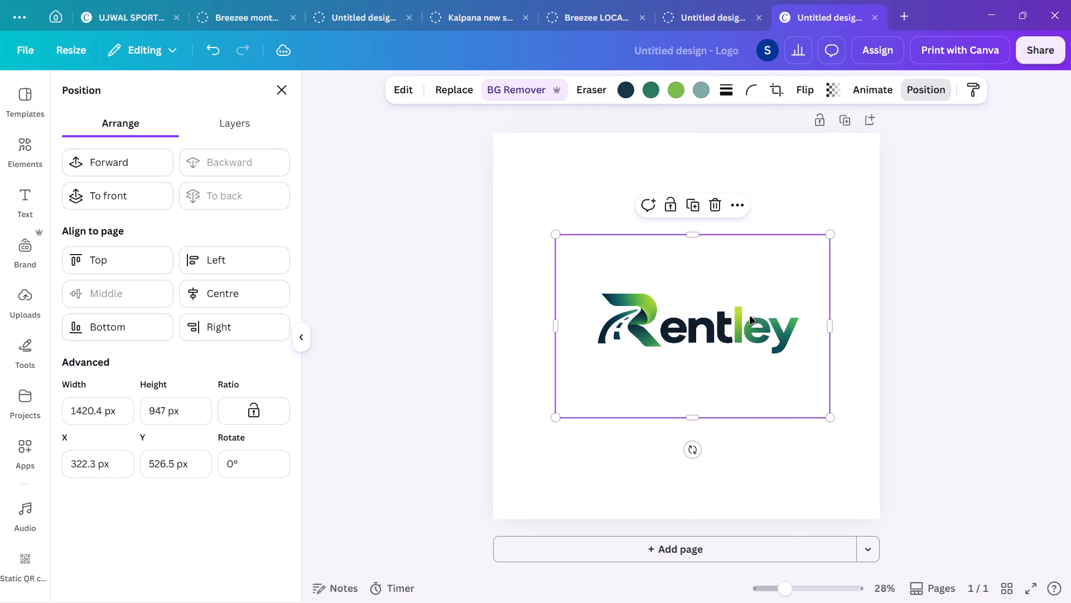
# Raise the R symbol and set it snugly beside the "e", at about X 540 px and Y 820 px.
pyautogui.click(641, 305)
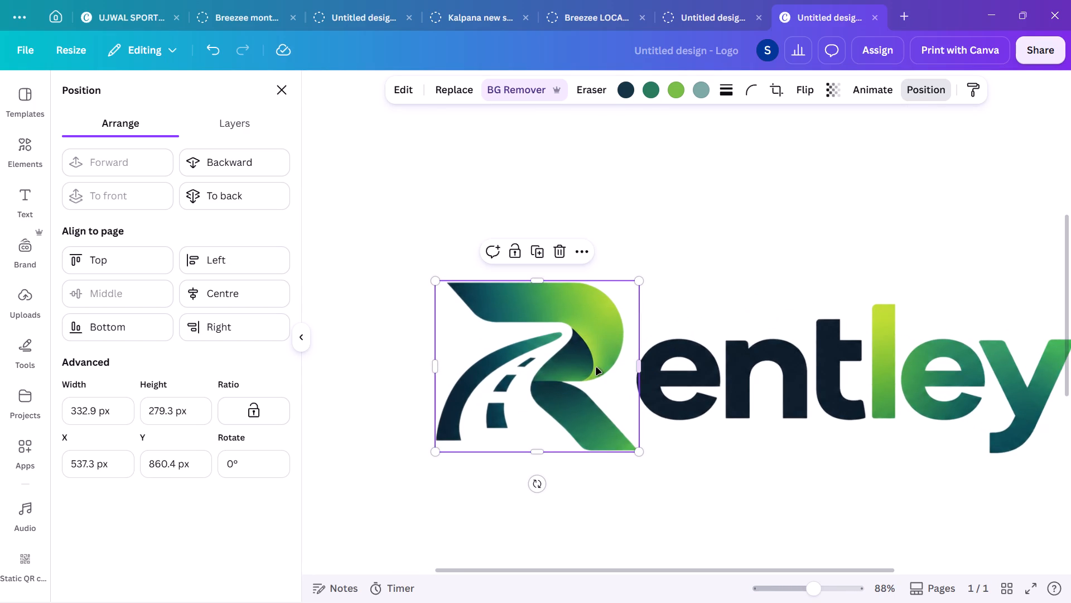
pyautogui.moveTo(596, 368); pyautogui.dragTo(597, 356)
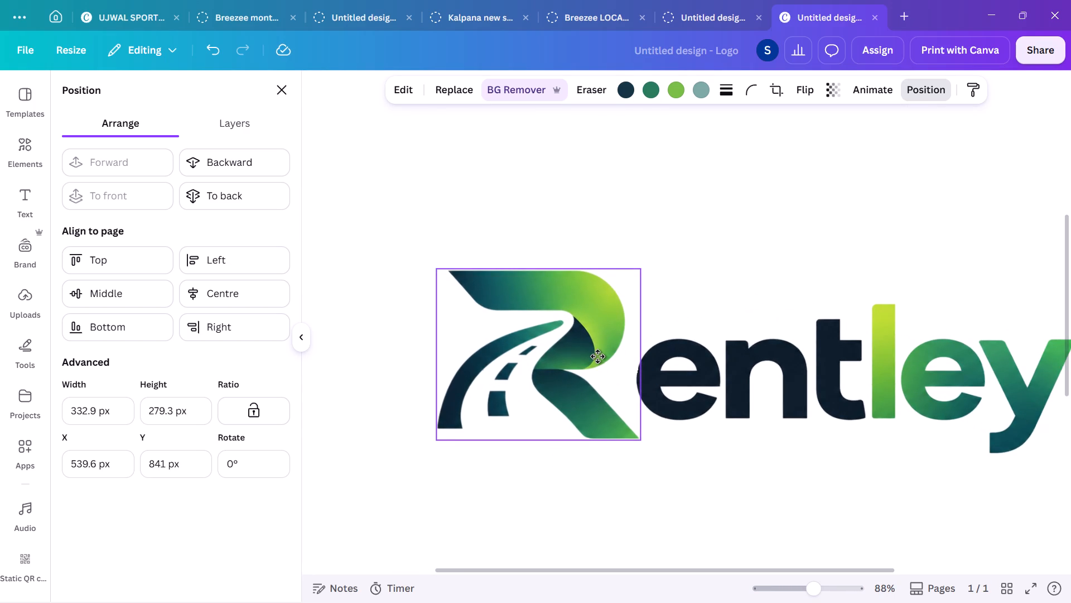
pyautogui.moveTo(597, 356); pyautogui.dragTo(592, 351)
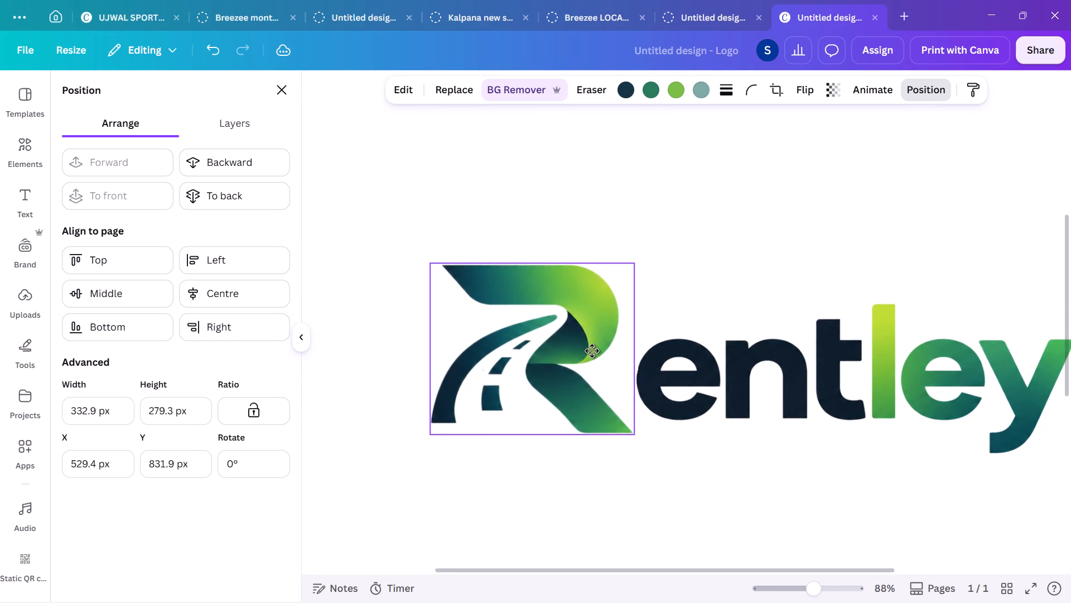
pyautogui.moveTo(592, 351); pyautogui.dragTo(589, 343)
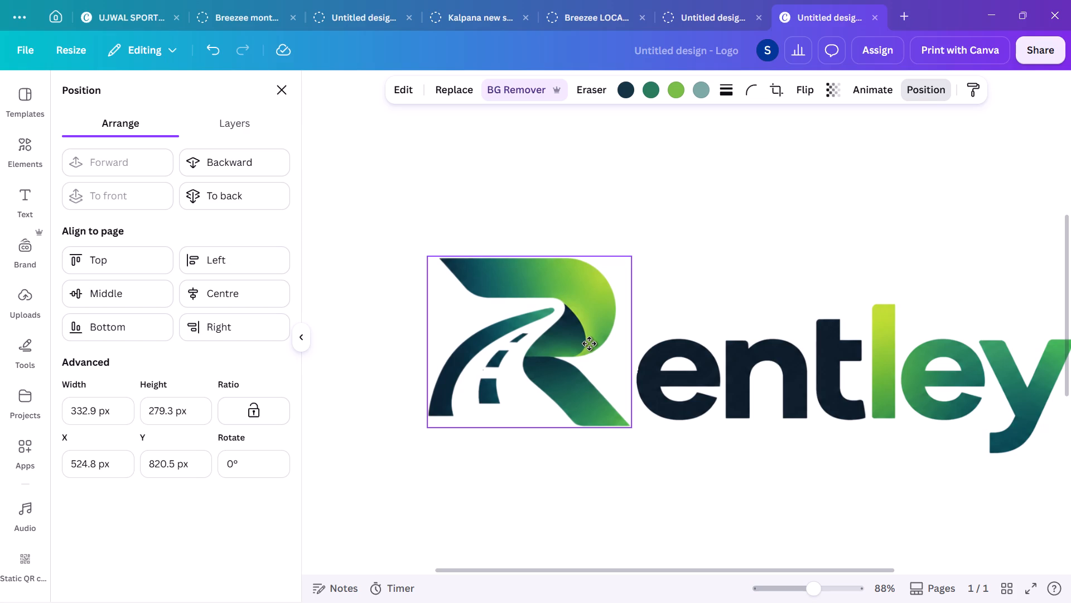
pyautogui.moveTo(589, 343); pyautogui.dragTo(597, 344)
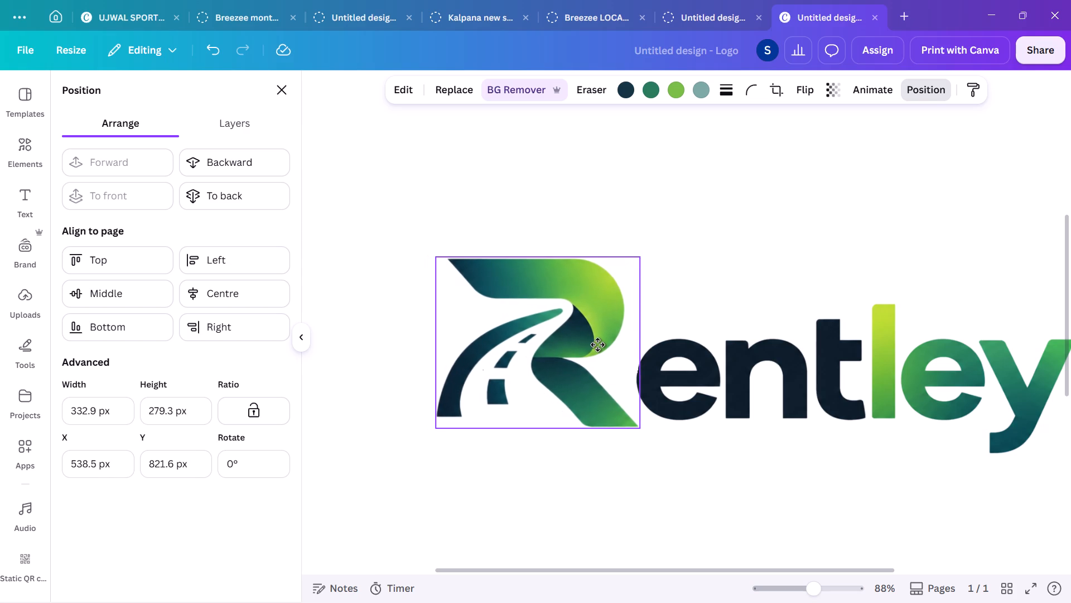
pyautogui.moveTo(597, 344); pyautogui.dragTo(598, 346)
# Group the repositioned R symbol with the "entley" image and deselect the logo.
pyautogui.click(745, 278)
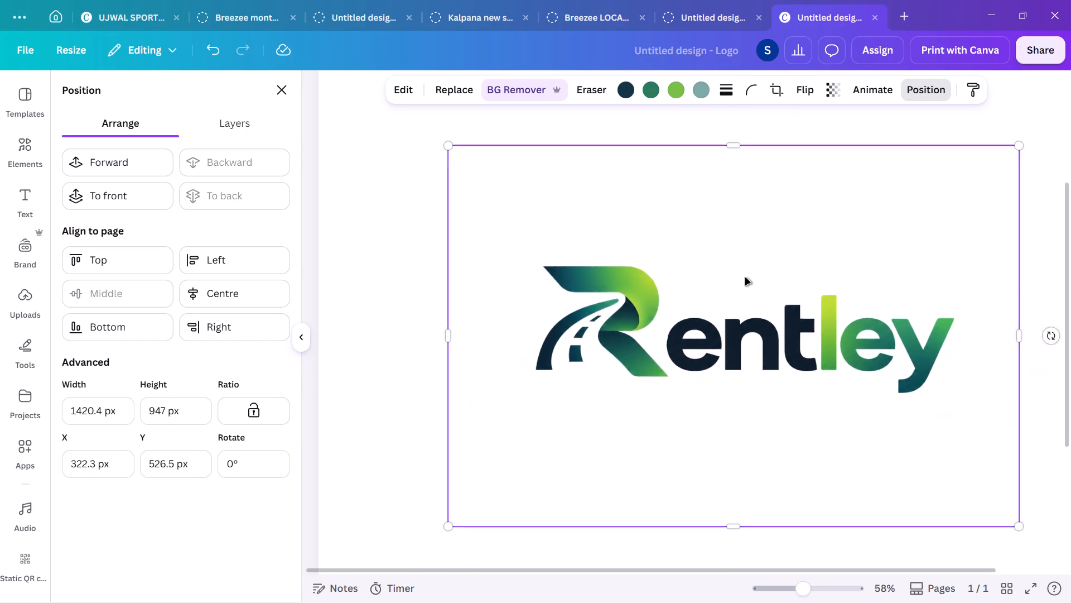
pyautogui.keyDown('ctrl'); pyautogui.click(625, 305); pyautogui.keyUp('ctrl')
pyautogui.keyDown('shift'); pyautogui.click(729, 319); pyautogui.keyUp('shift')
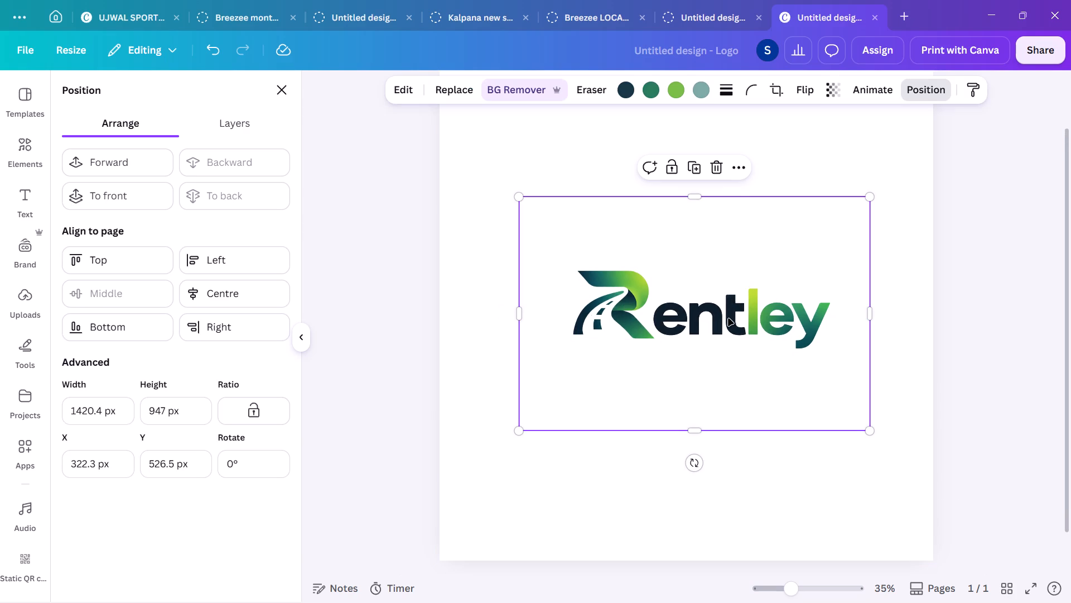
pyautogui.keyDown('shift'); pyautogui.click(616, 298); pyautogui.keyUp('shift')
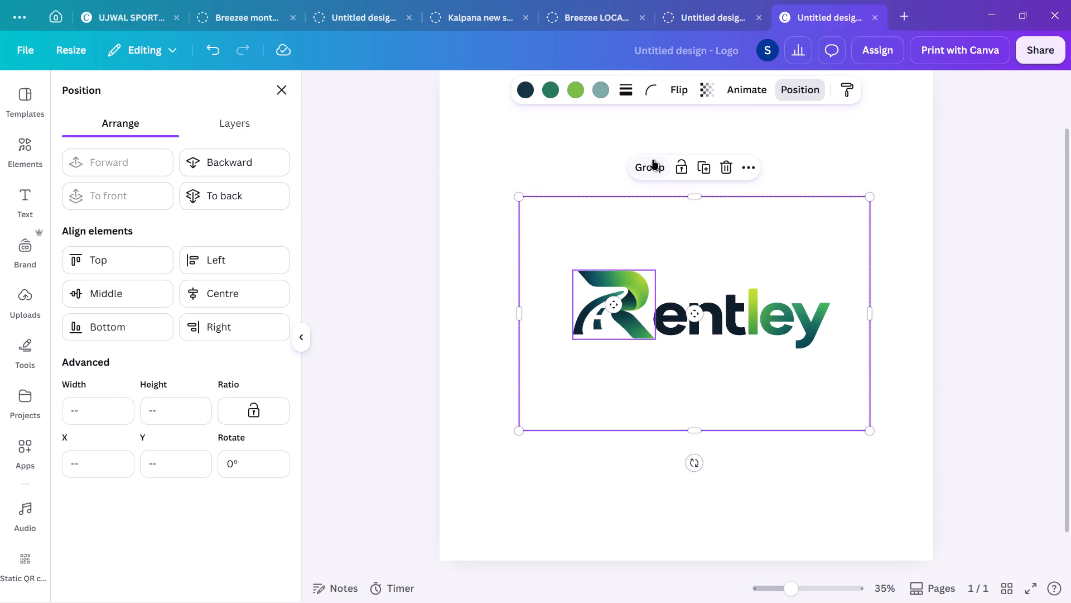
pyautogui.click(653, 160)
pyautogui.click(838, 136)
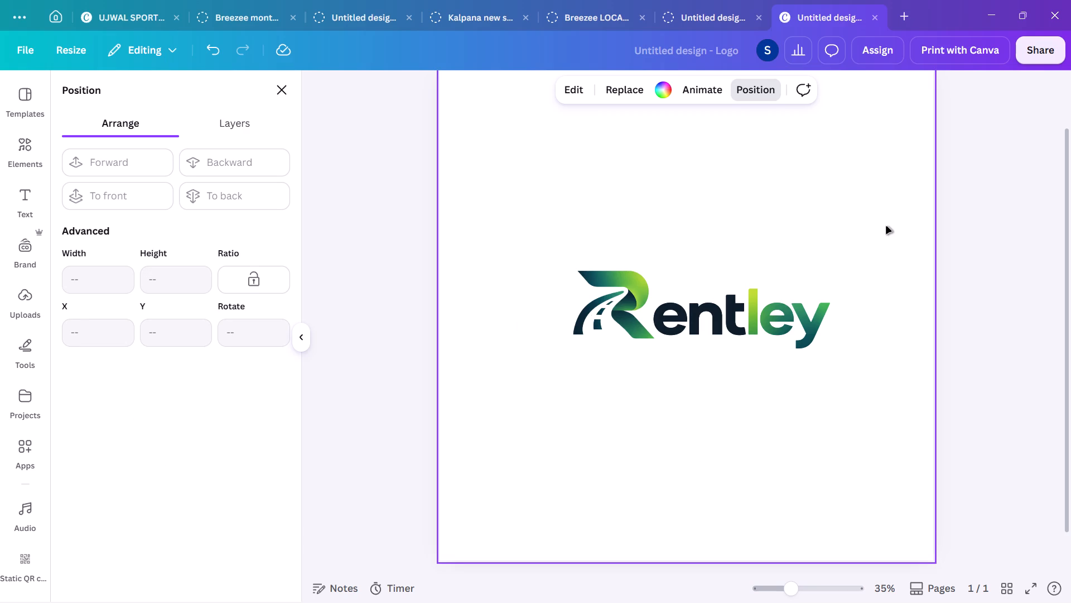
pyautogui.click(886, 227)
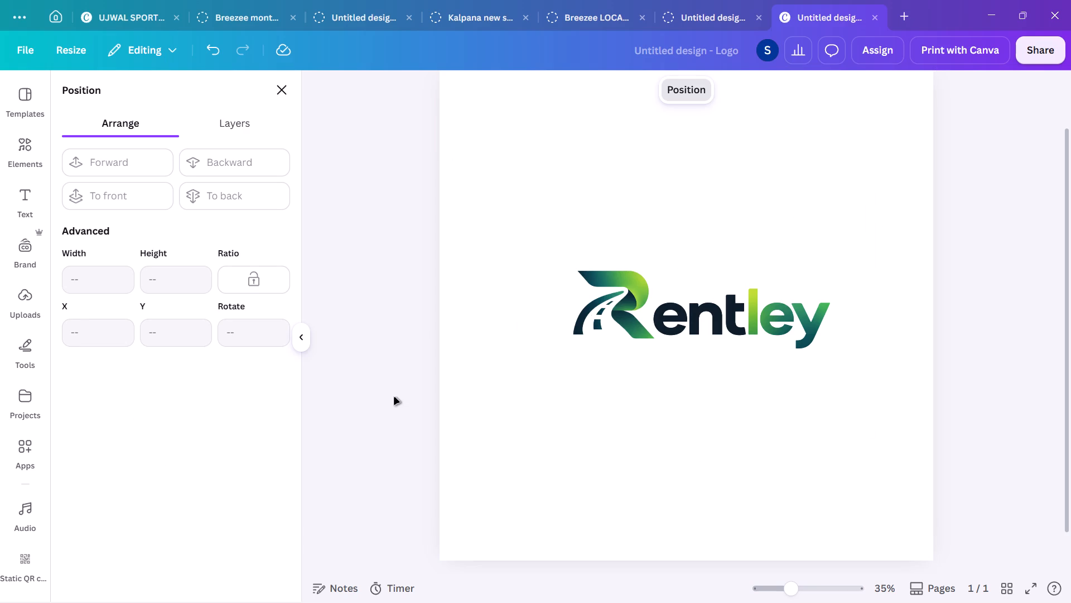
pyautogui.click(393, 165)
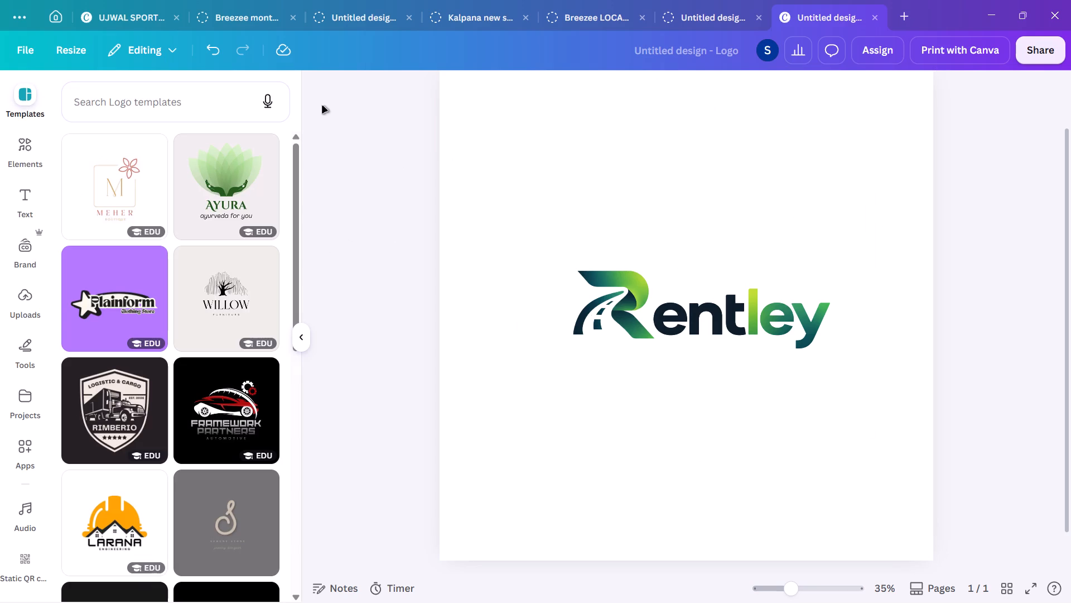
# Show the rulers and guides for the logo page.
pyautogui.click(524, 245)
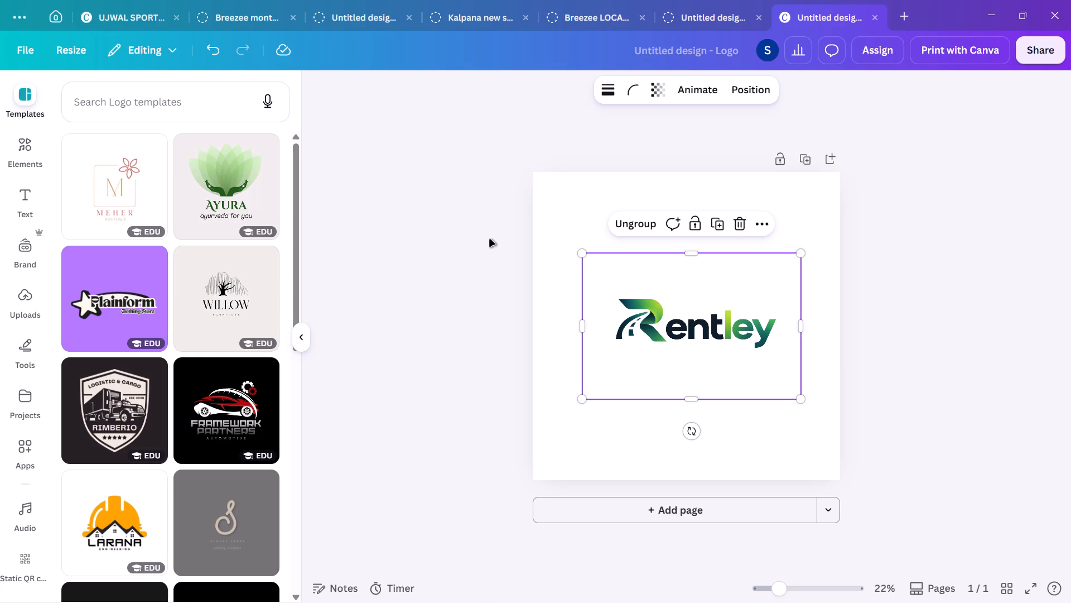
pyautogui.hotkey('ctrl', 'm')
pyautogui.click(22, 60)
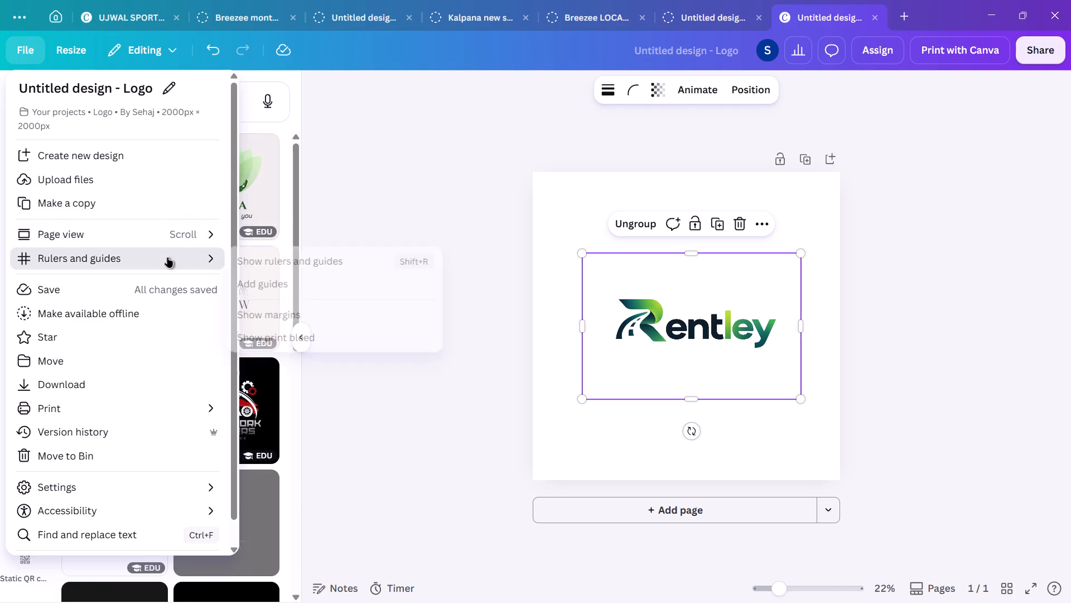
pyautogui.click(263, 258)
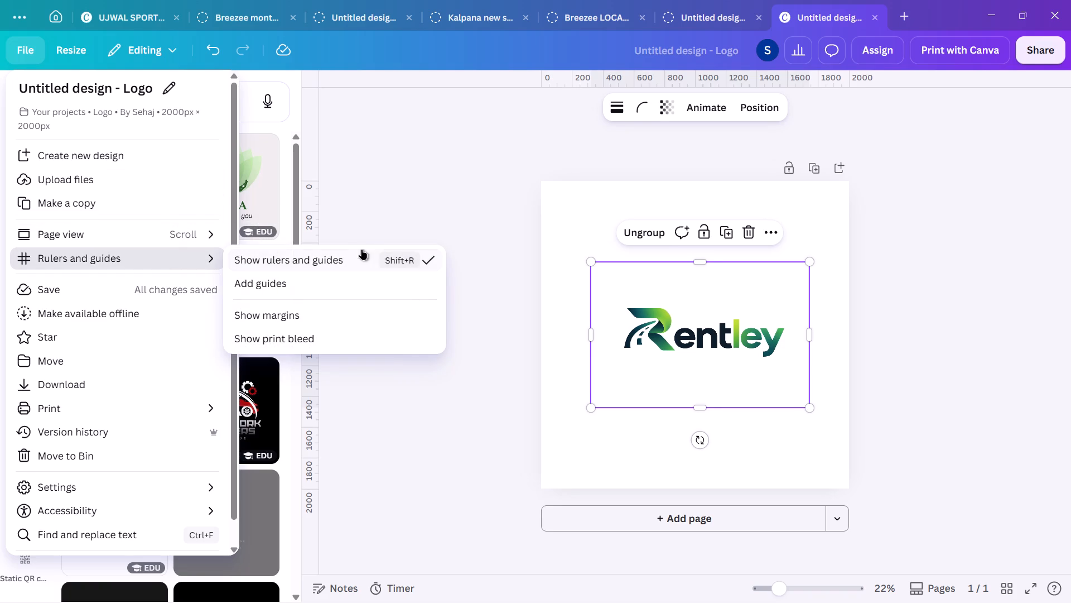
pyautogui.click(459, 214)
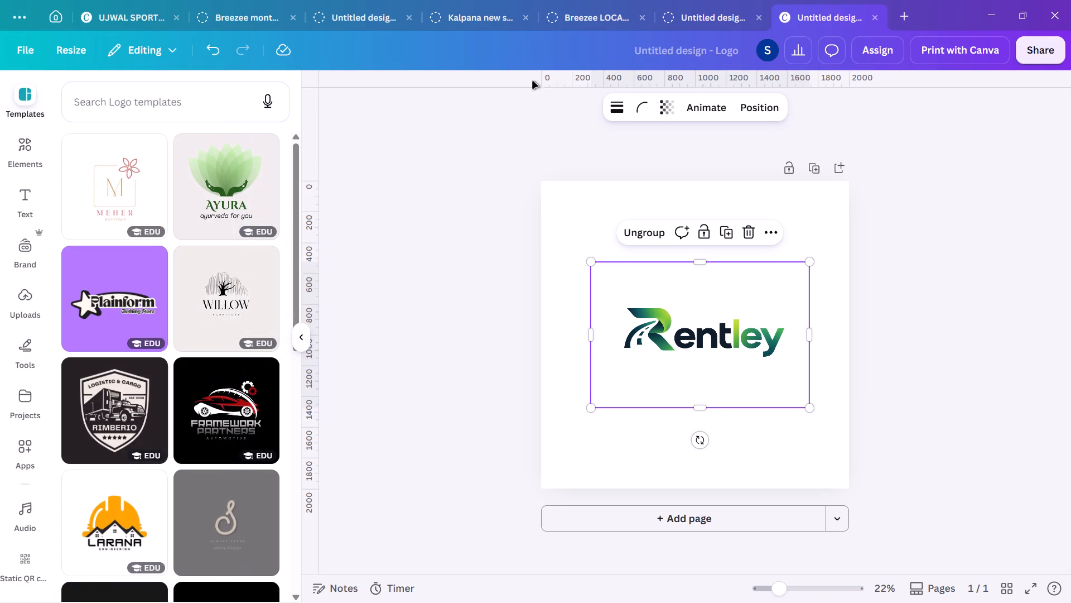
# Add a horizontal guide and place it along the baseline of the "entley" letters.
pyautogui.moveTo(548, 82); pyautogui.dragTo(545, 212)
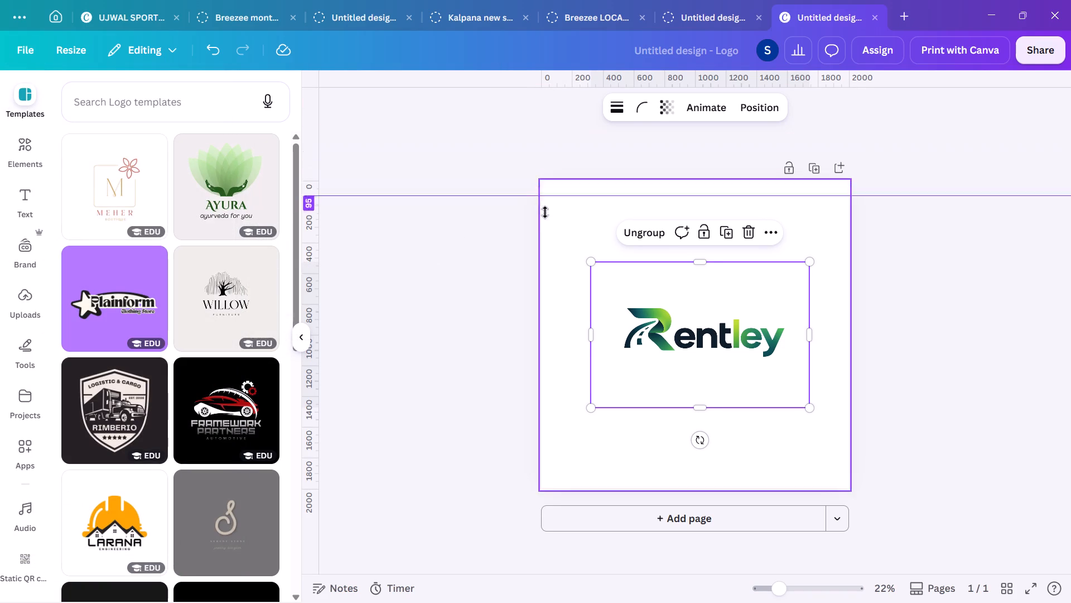
pyautogui.moveTo(545, 212); pyautogui.dragTo(542, 342)
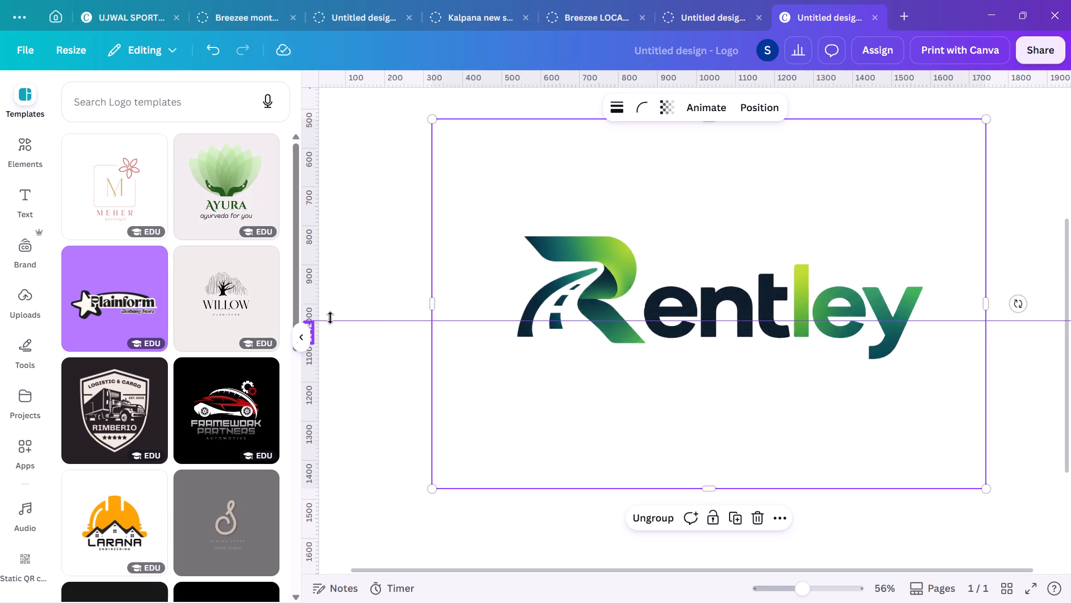
pyautogui.moveTo(330, 318); pyautogui.dragTo(339, 334)
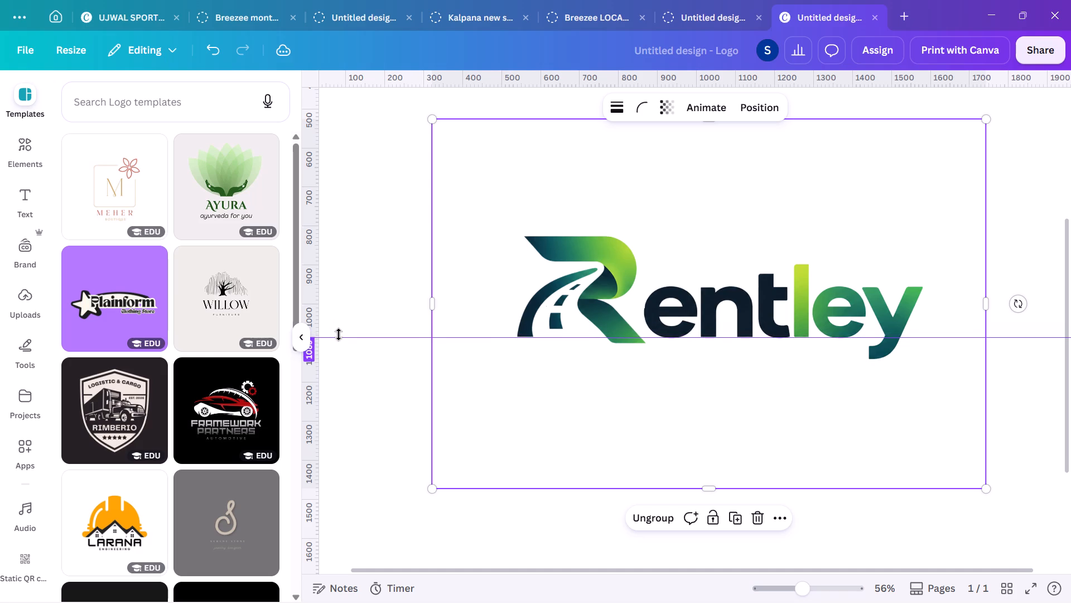
pyautogui.moveTo(339, 334); pyautogui.dragTo(338, 334)
# Ungroup the logo and shift the R symbol and "entley" image together slightly up from the baseline guide.
pyautogui.click(595, 296)
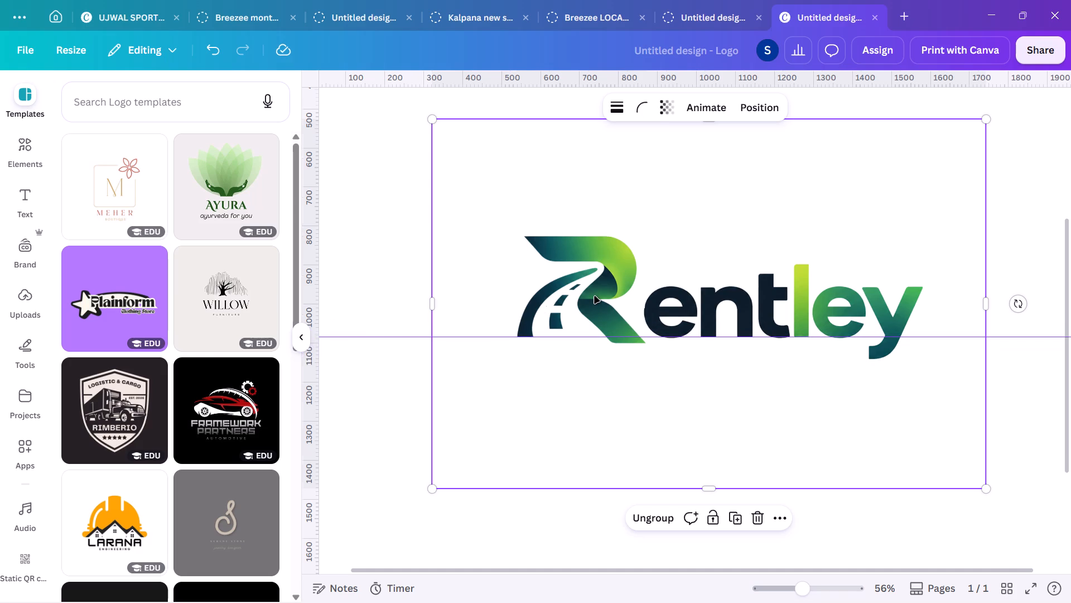
pyautogui.click(547, 209)
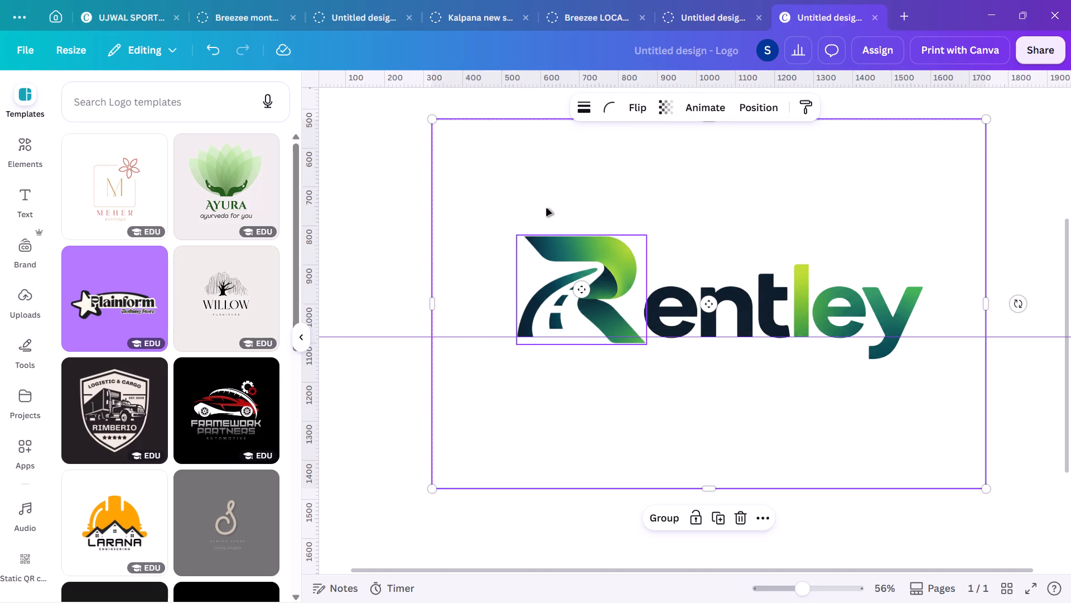
pyautogui.moveTo(588, 261); pyautogui.dragTo(588, 251)
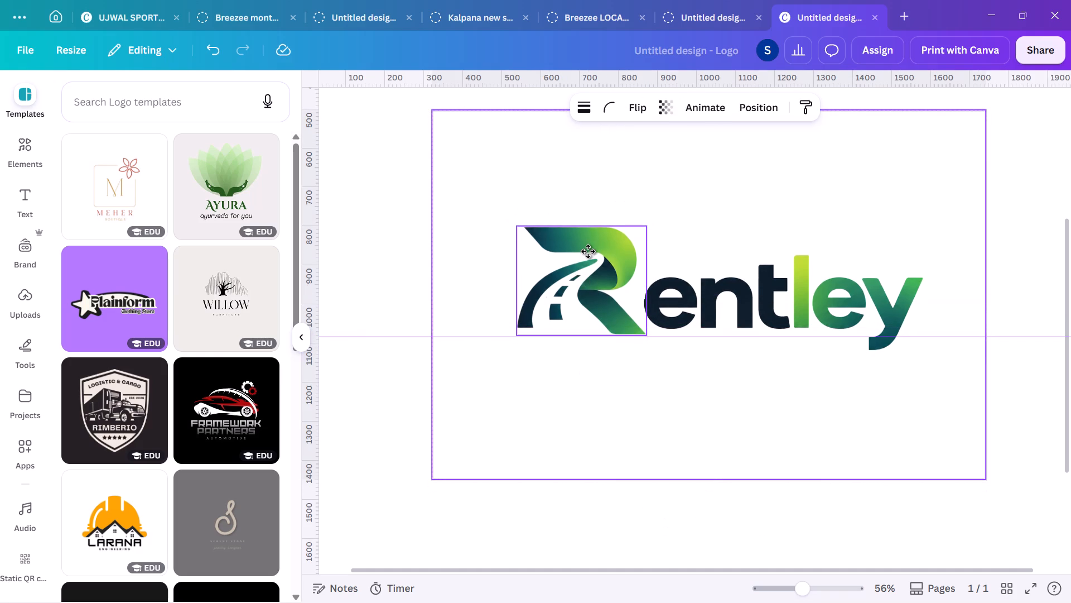
pyautogui.moveTo(588, 251); pyautogui.dragTo(588, 252)
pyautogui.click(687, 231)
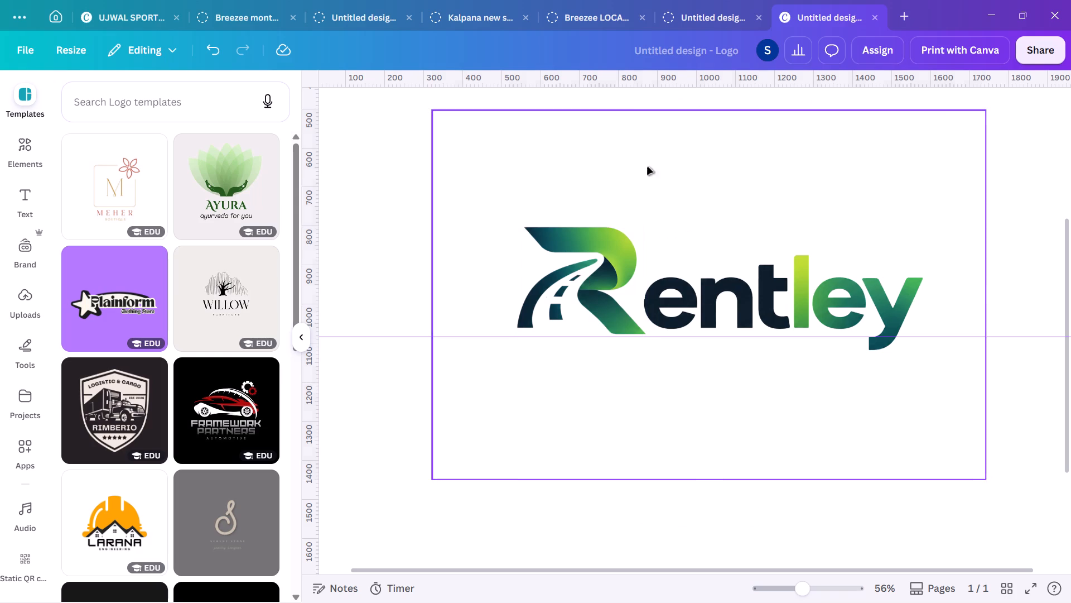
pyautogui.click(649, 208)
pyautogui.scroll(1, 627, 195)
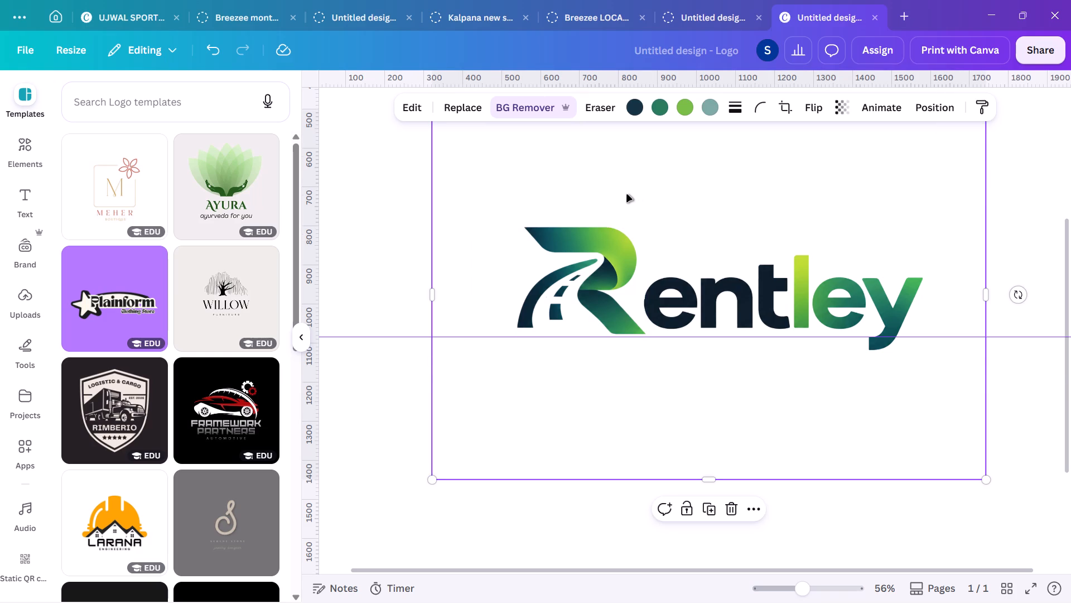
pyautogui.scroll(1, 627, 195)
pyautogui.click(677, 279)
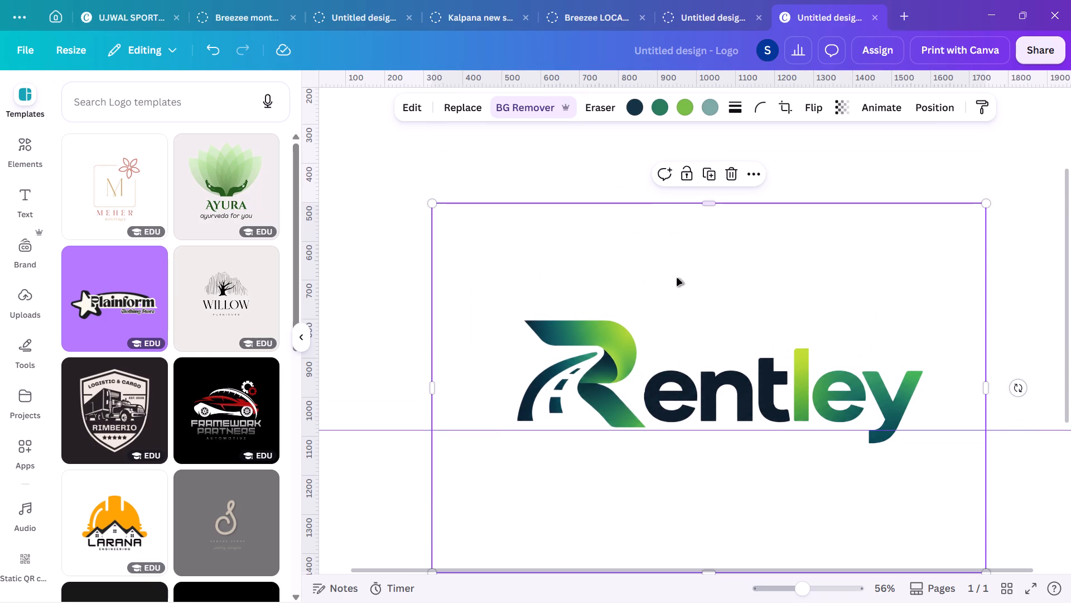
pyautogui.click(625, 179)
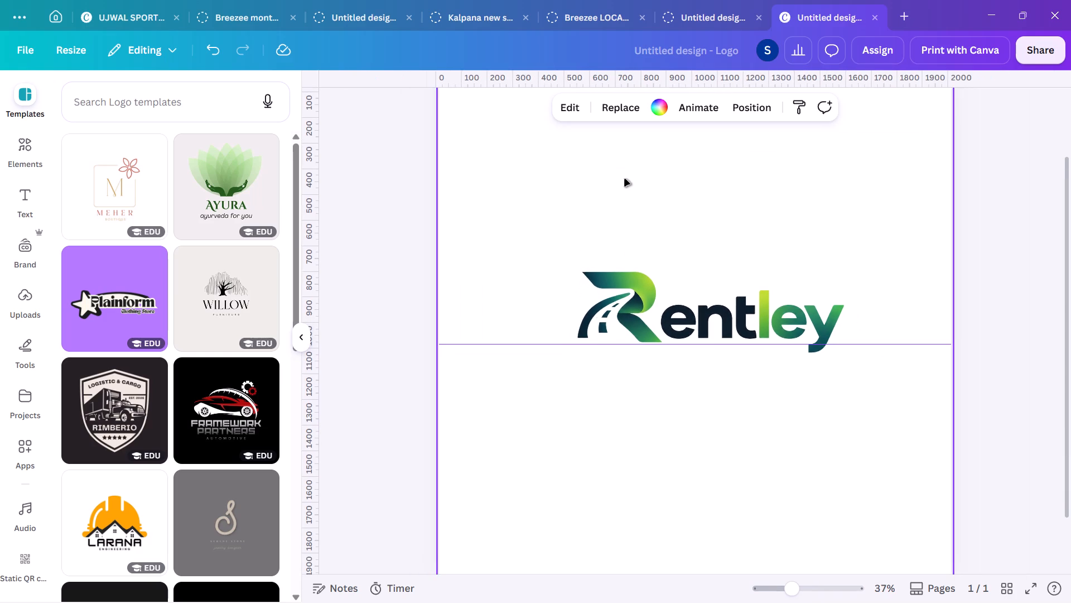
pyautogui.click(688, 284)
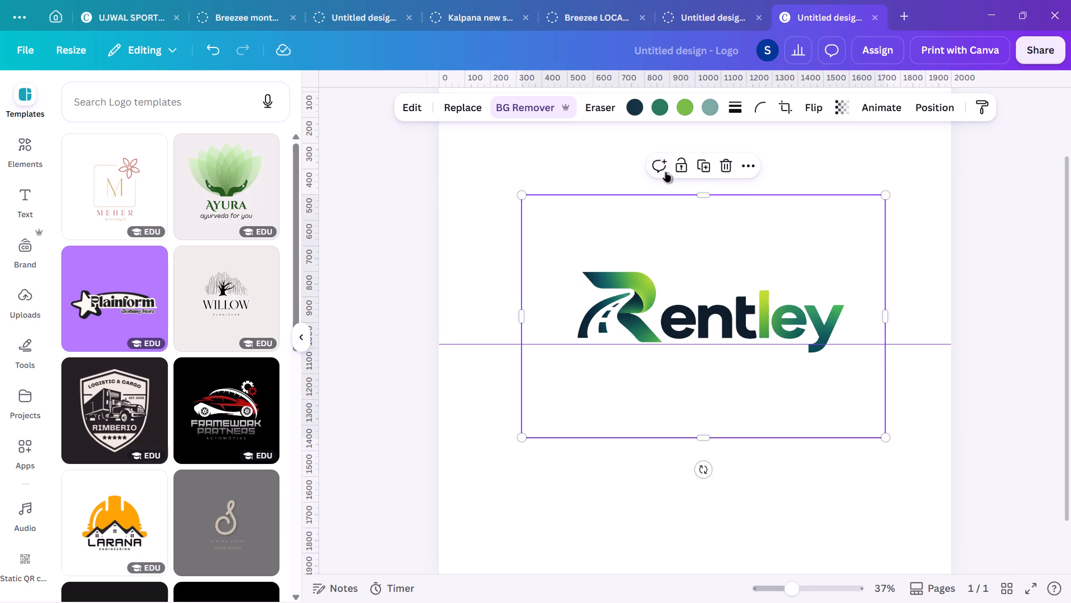
# Snap the R symbol's bottom edge to the baseline guide and lower the "entley" image slightly until its letters meet the guide.
pyautogui.click(631, 309)
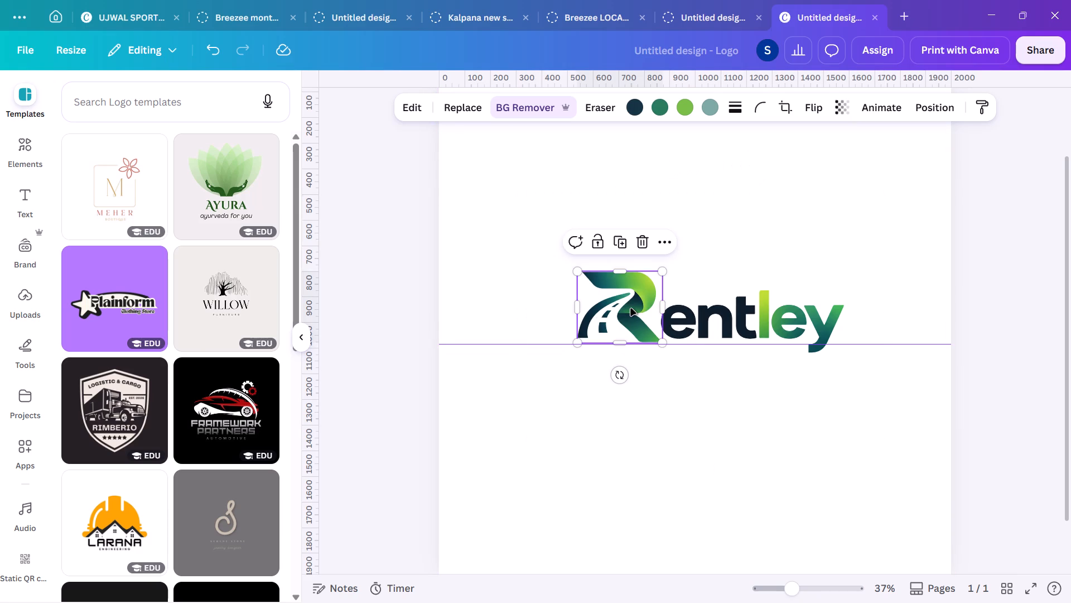
pyautogui.click(631, 309)
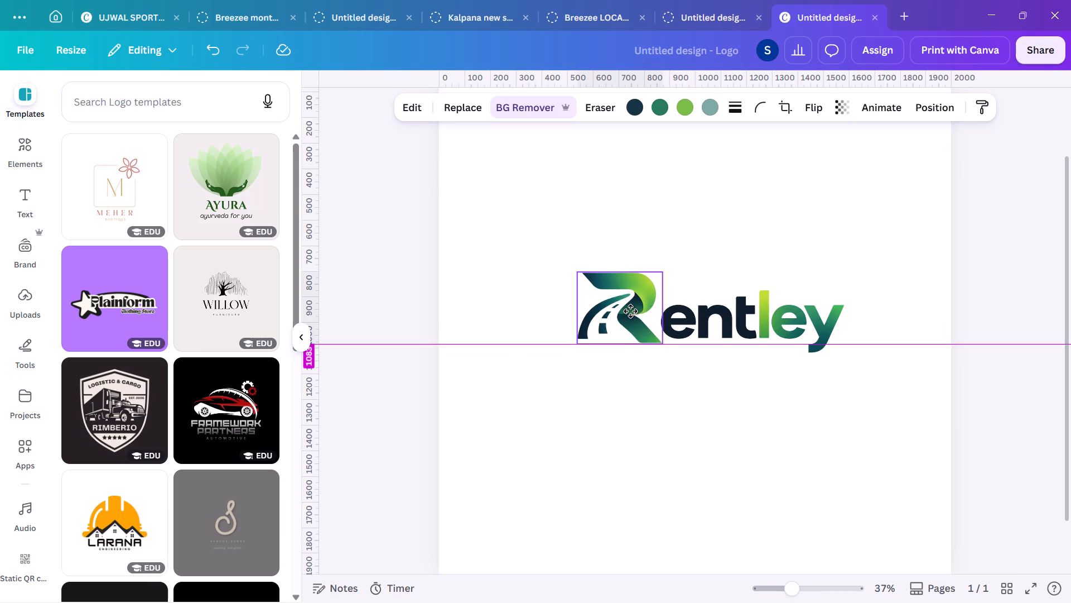
pyautogui.doubleClick(731, 324)
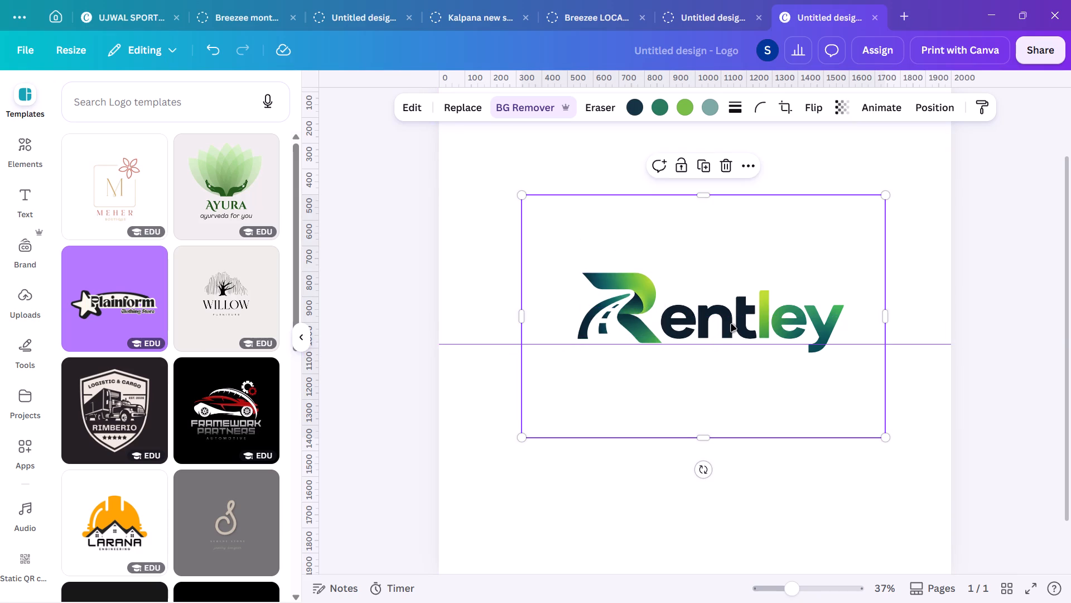
pyautogui.moveTo(731, 324); pyautogui.dragTo(731, 332)
pyautogui.moveTo(763, 300); pyautogui.dragTo(763, 308)
pyautogui.click(635, 301)
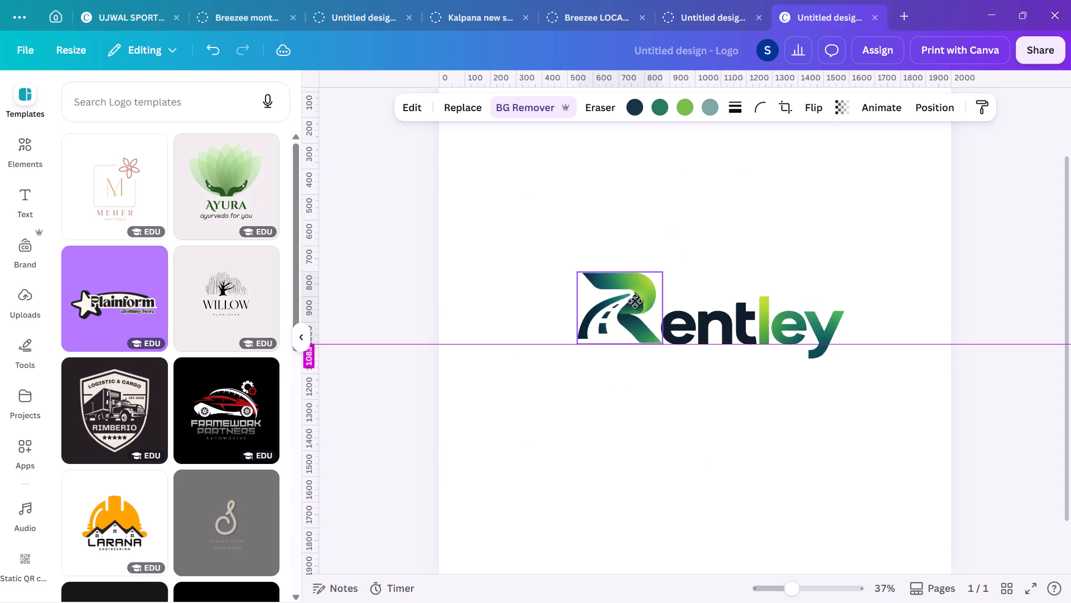
pyautogui.click(996, 277)
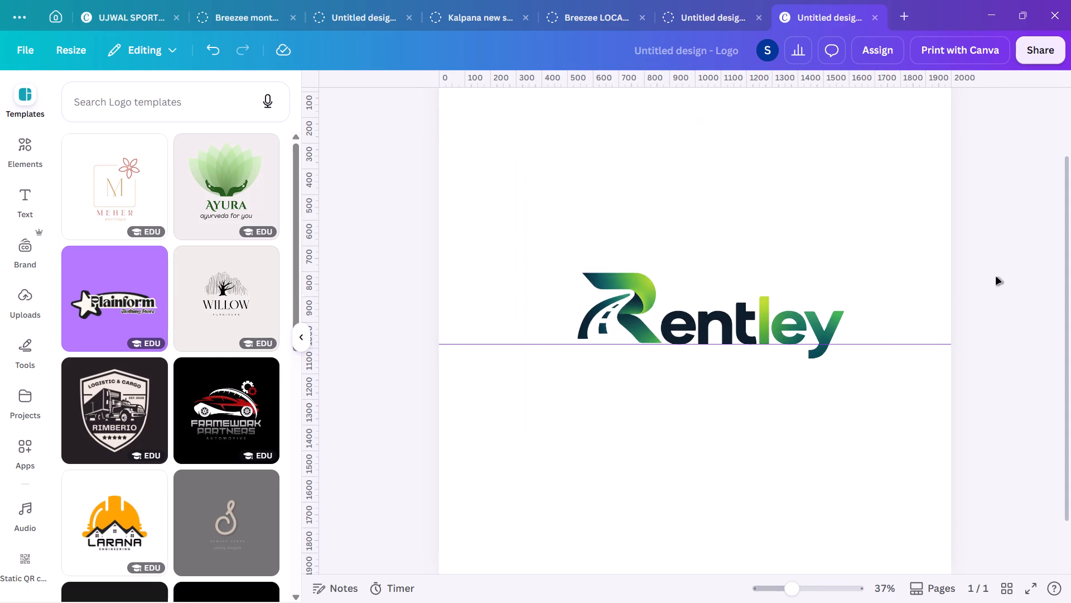
# Group the R symbol with the "entley" image.
pyautogui.click(848, 288)
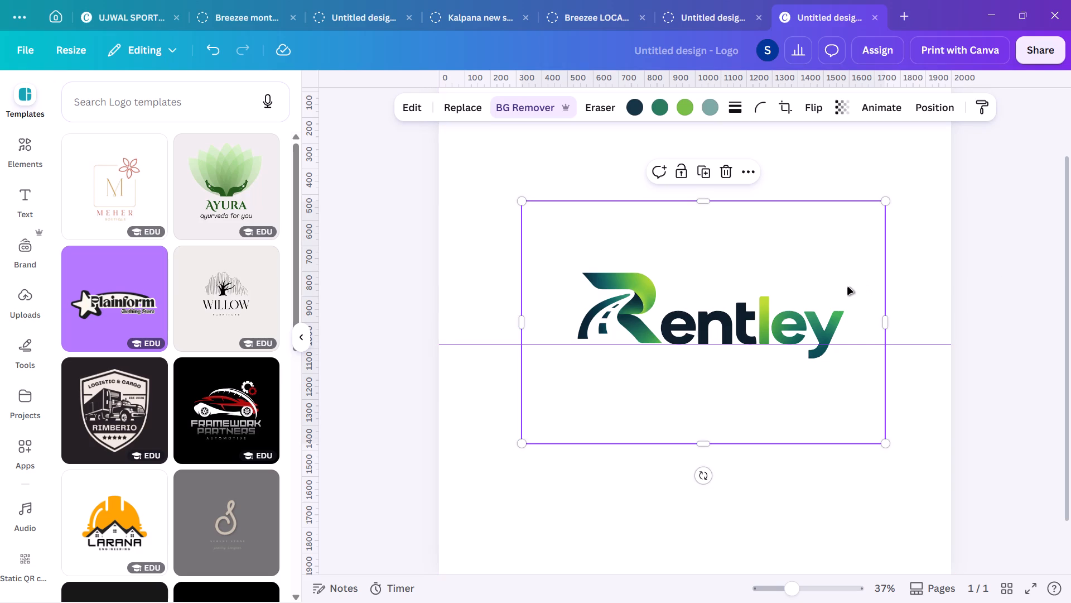
pyautogui.keyDown('ctrl'); pyautogui.click(634, 294); pyautogui.keyUp('ctrl')
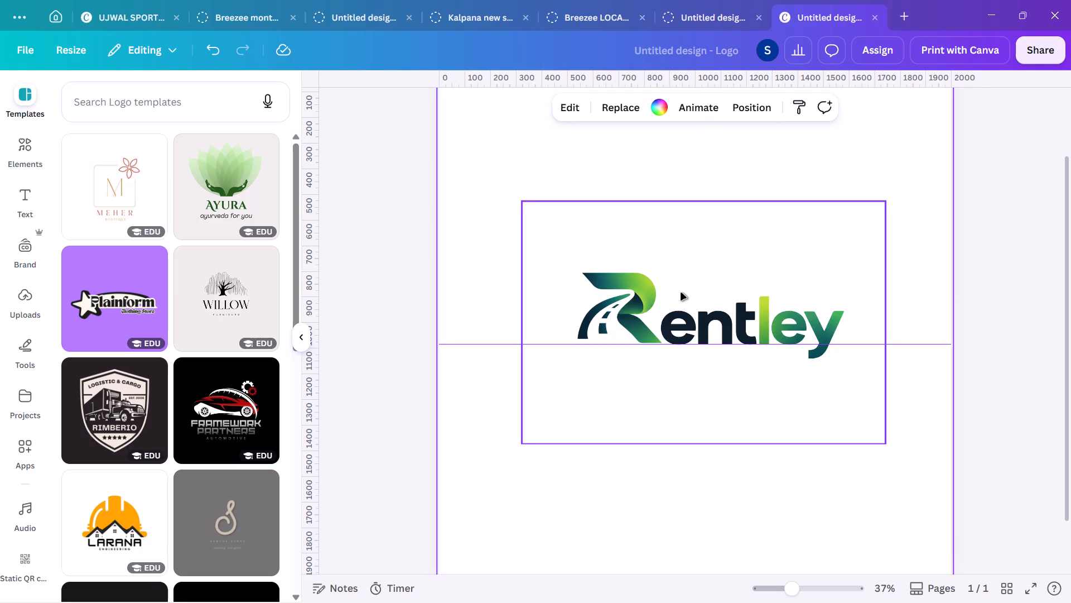
pyautogui.keyDown('shift'); pyautogui.click(681, 293); pyautogui.keyUp('shift')
pyautogui.keyDown('shift'); pyautogui.click(640, 292); pyautogui.keyUp('shift')
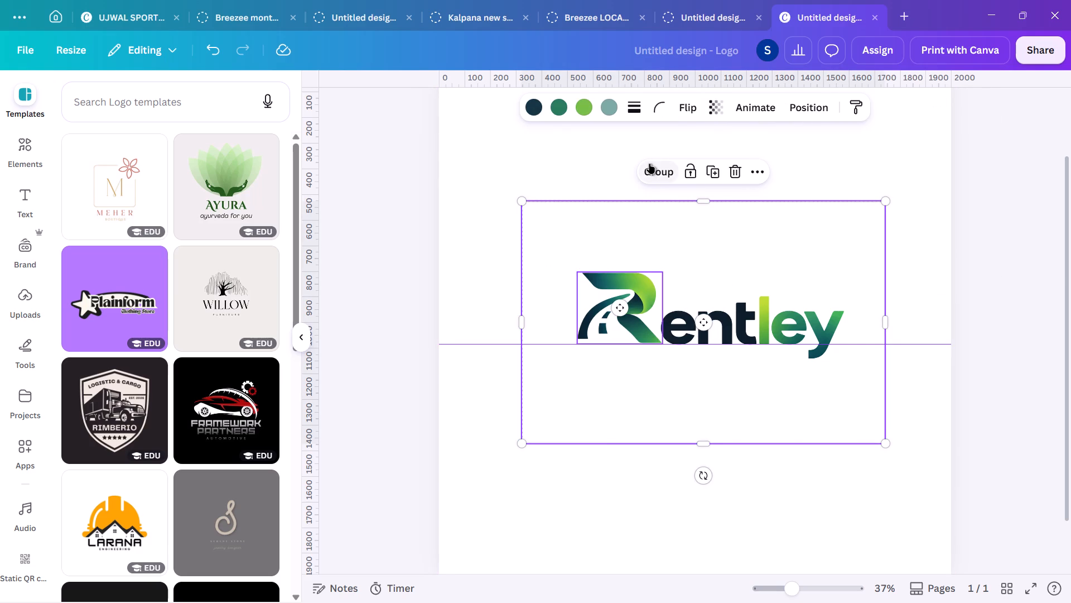
pyautogui.click(649, 164)
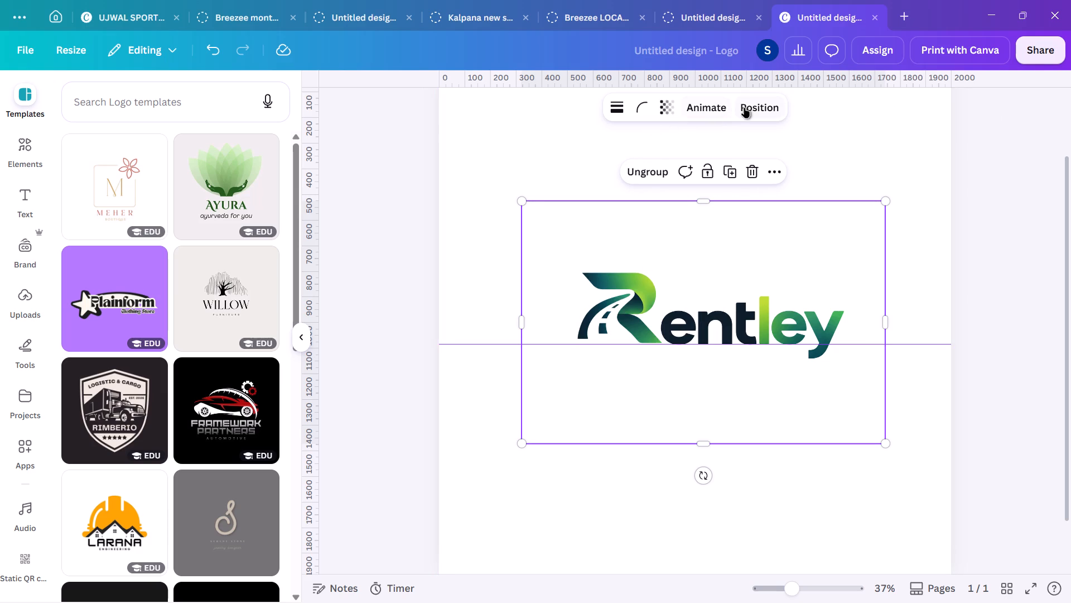
# Centre the grouped logo horizontally on the page.
pyautogui.click(746, 107)
pyautogui.click(236, 279)
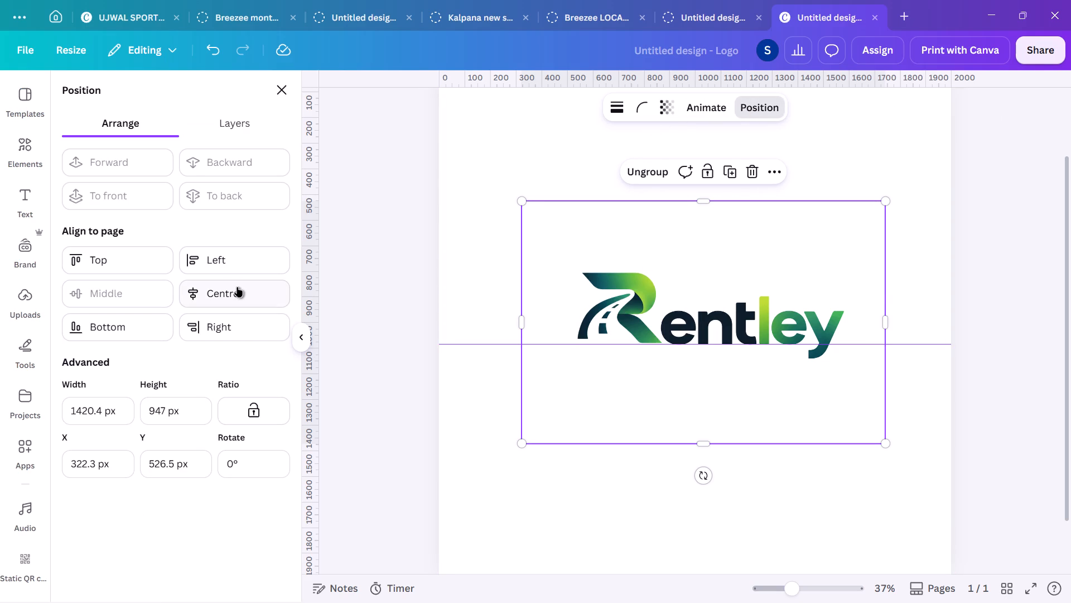
pyautogui.click(237, 287)
pyautogui.click(928, 278)
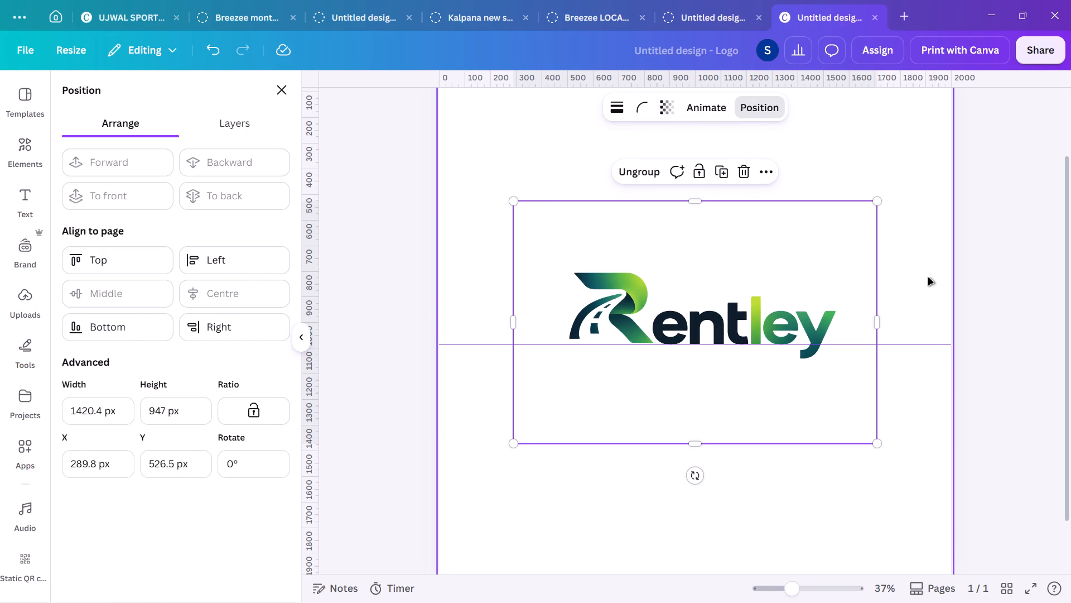
# Enlarge the grouped logo proportionally from opposite corners to the full page width of 2000 px and deselect it.
pyautogui.click(788, 327)
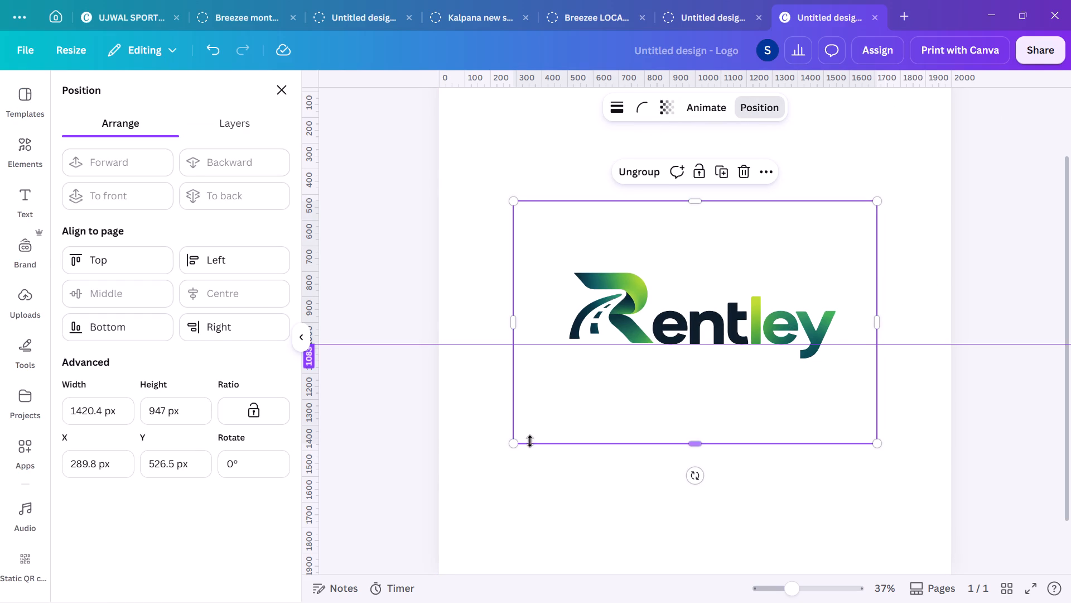
pyautogui.moveTo(513, 444); pyautogui.dragTo(459, 520)
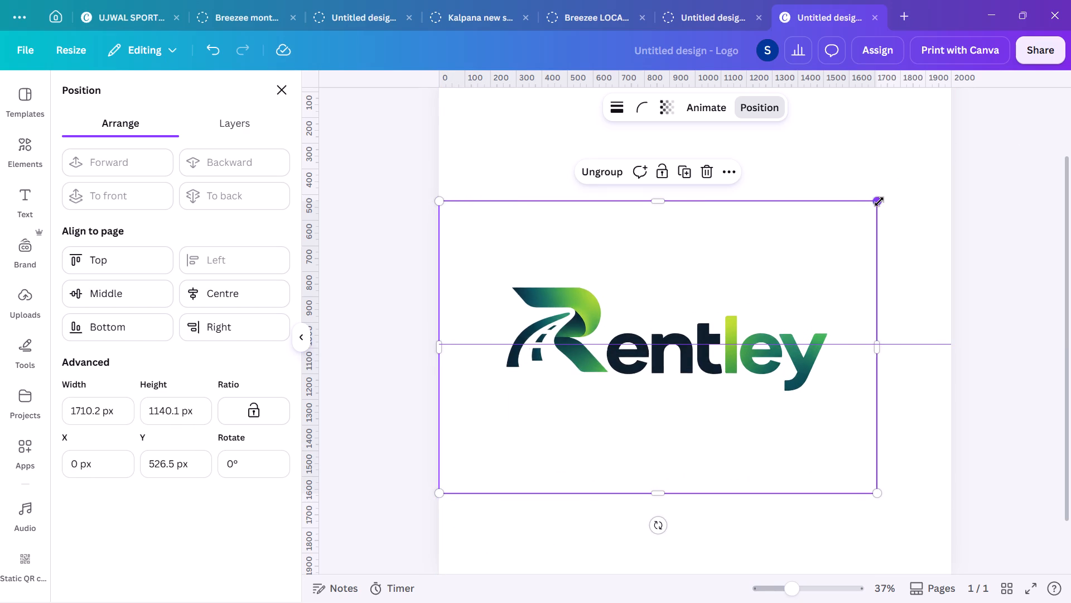
pyautogui.moveTo(879, 202); pyautogui.dragTo(957, 155)
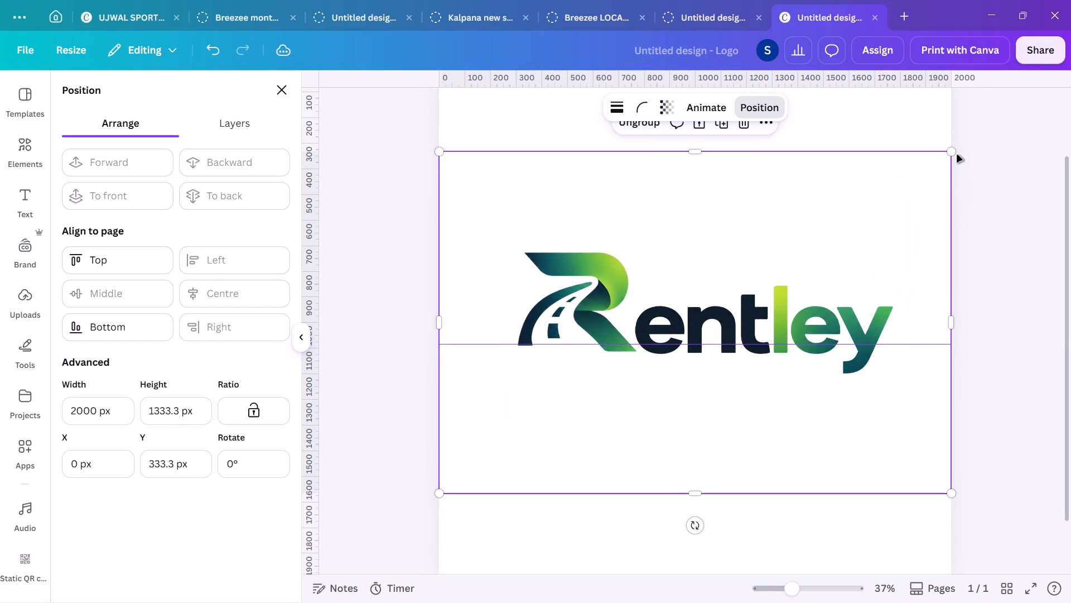
pyautogui.click(400, 259)
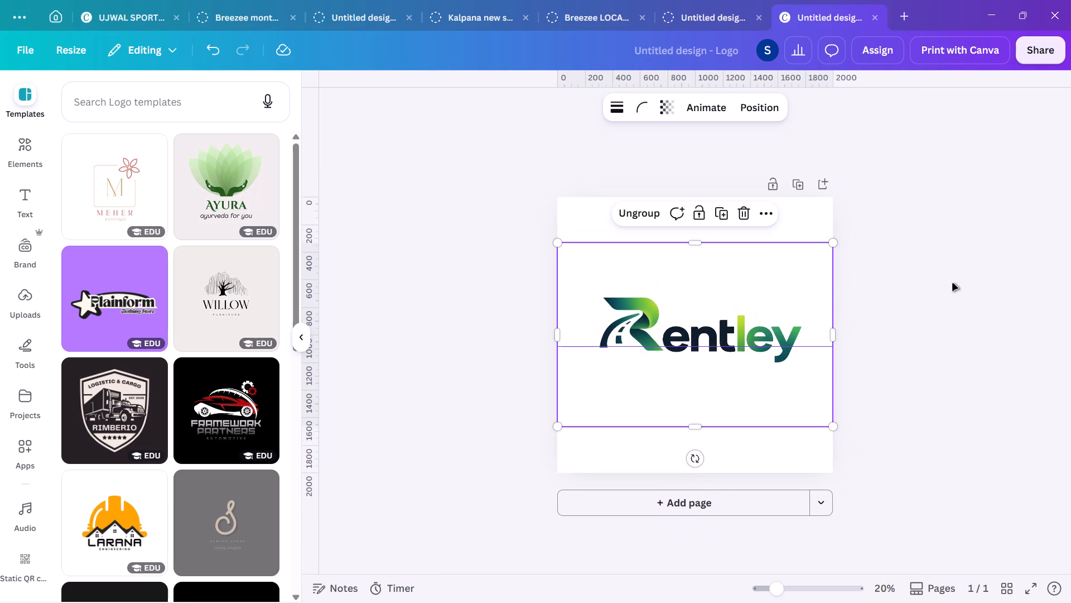
pyautogui.click(953, 284)
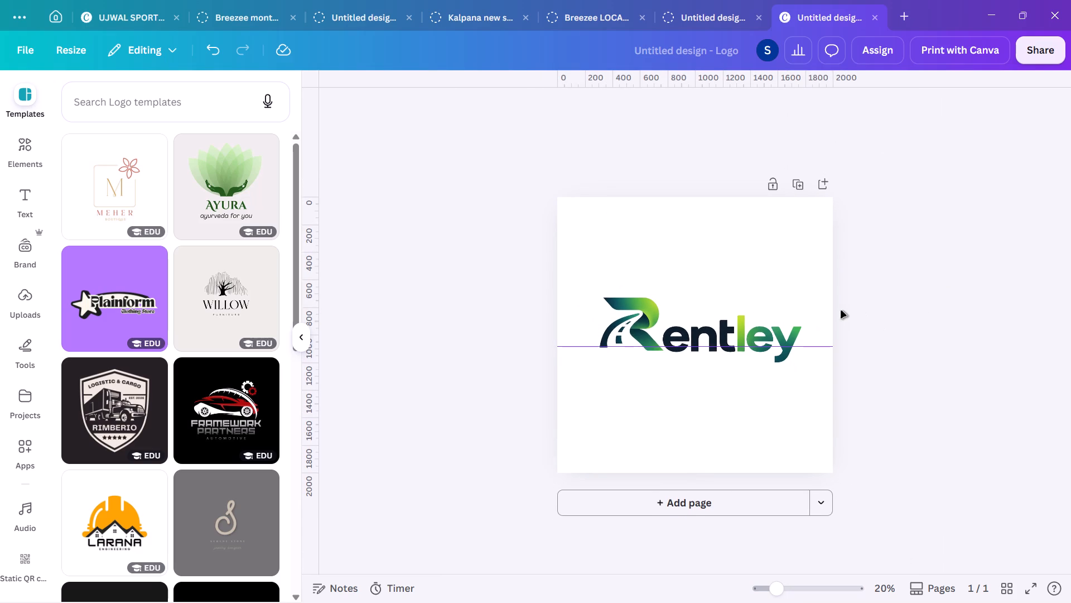
# Duplicate the Rentley logo page.
pyautogui.click(1032, 50)
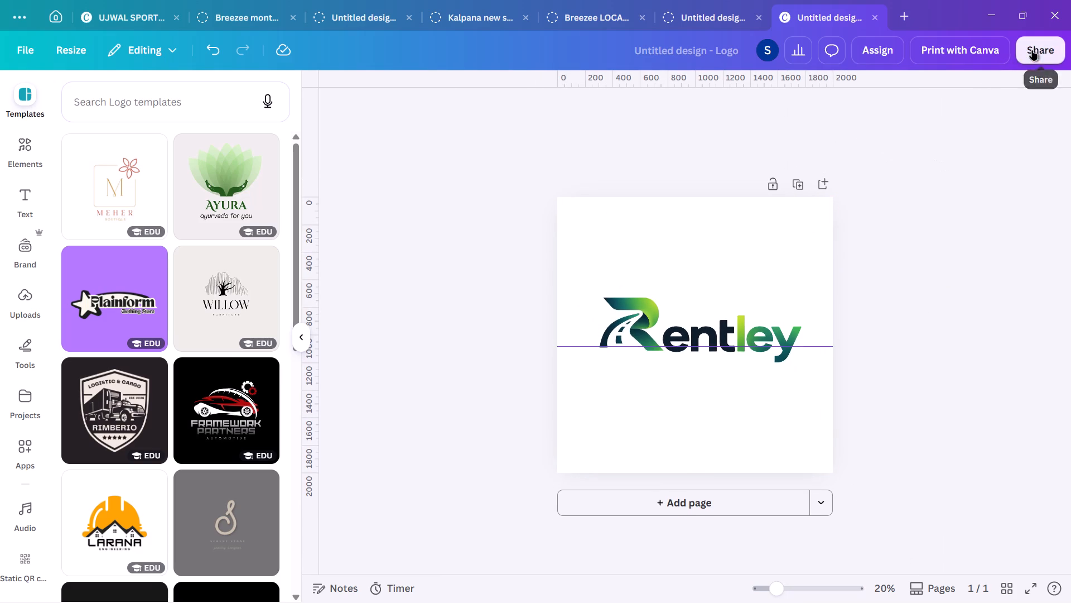
pyautogui.click(716, 160)
pyautogui.click(797, 186)
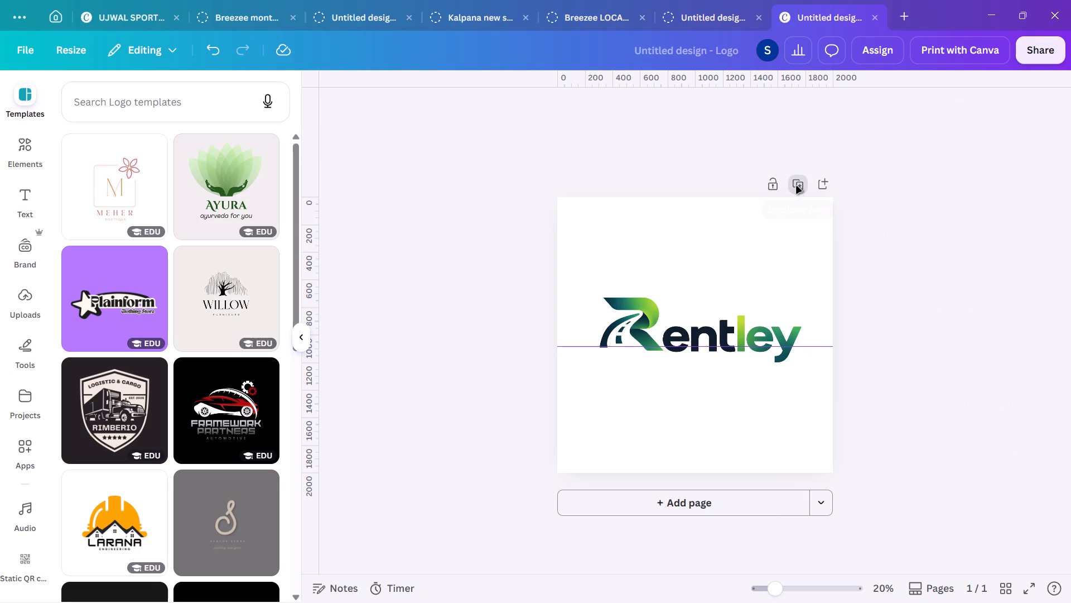
# Ungroup the logo on page 2 and delete its "entley" image, keeping only the R symbol.
pyautogui.click(640, 348)
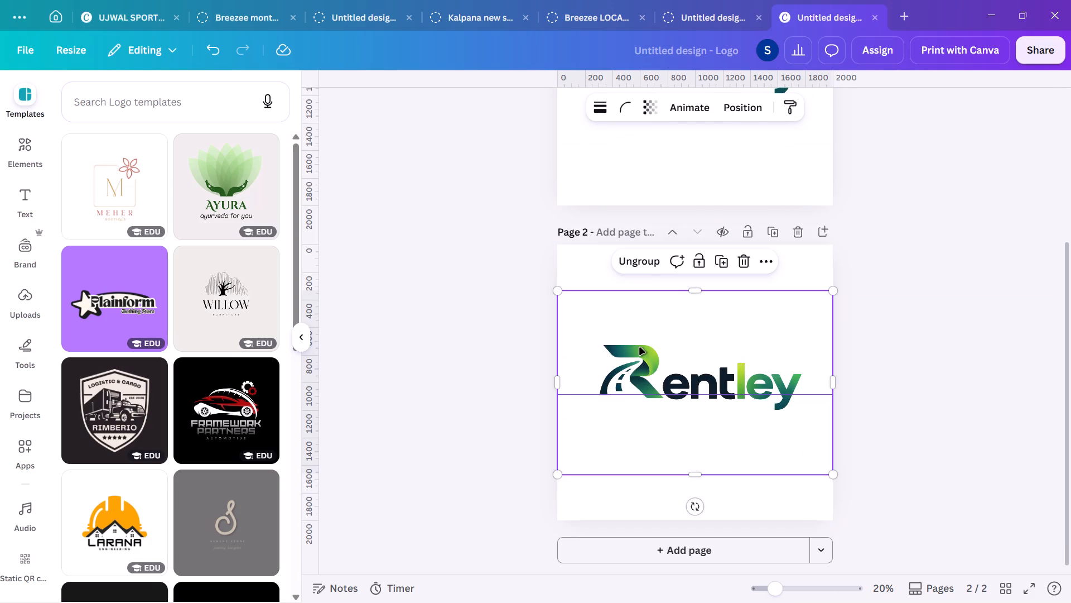
pyautogui.click(644, 266)
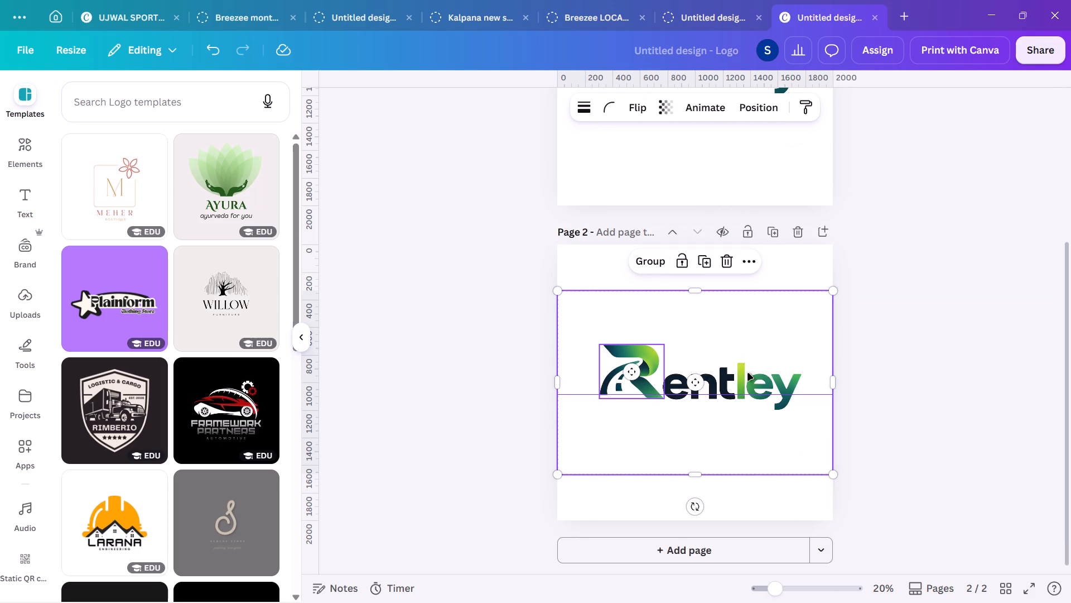
pyautogui.click(750, 376)
pyautogui.click(776, 388)
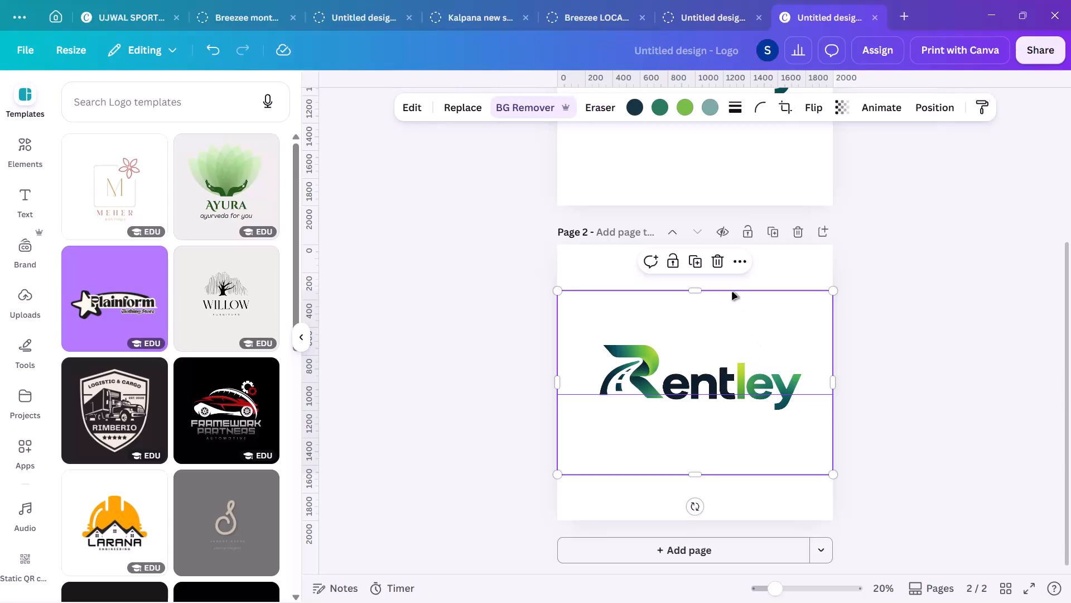
pyautogui.click(715, 253)
# Enlarge the R symbol on page 2 to about 871 × 731 px and centre it horizontally and vertically on the page.
pyautogui.click(647, 362)
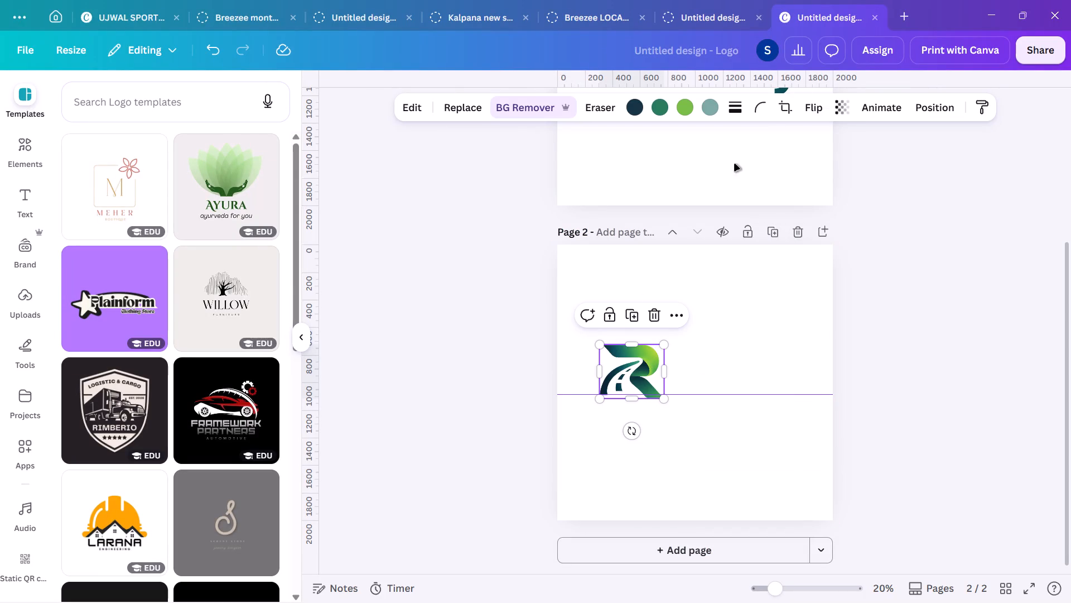
pyautogui.click(933, 114)
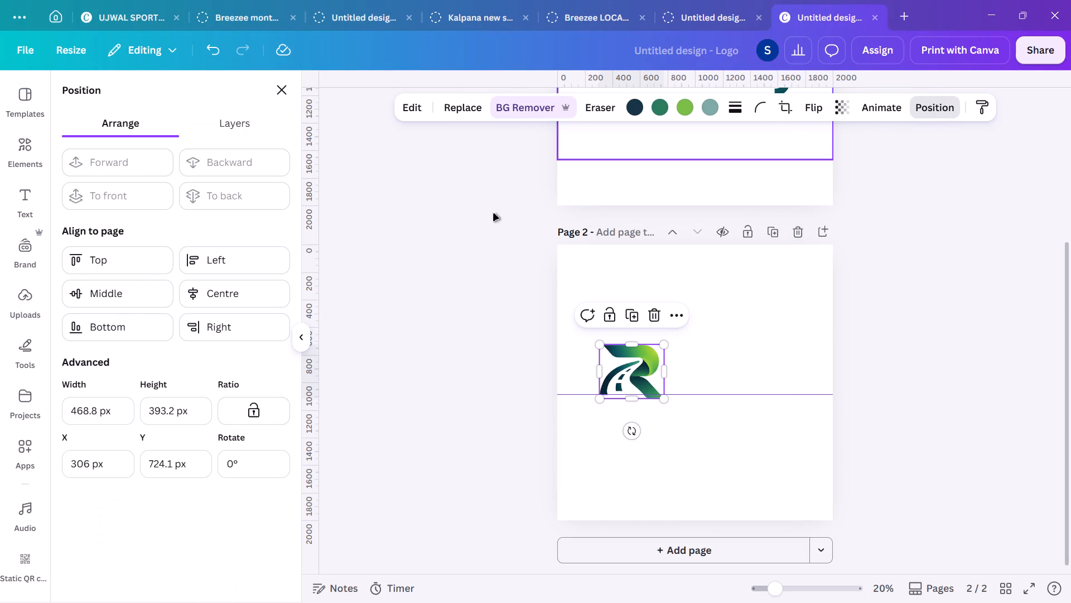
pyautogui.click(248, 292)
pyautogui.click(144, 285)
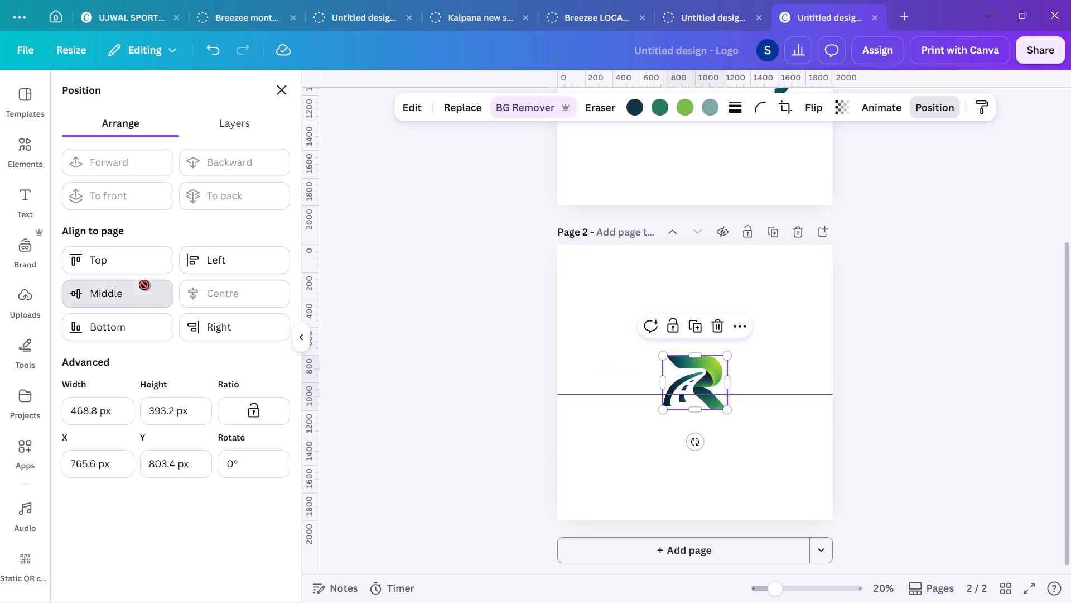
pyautogui.moveTo(665, 358); pyautogui.dragTo(608, 312)
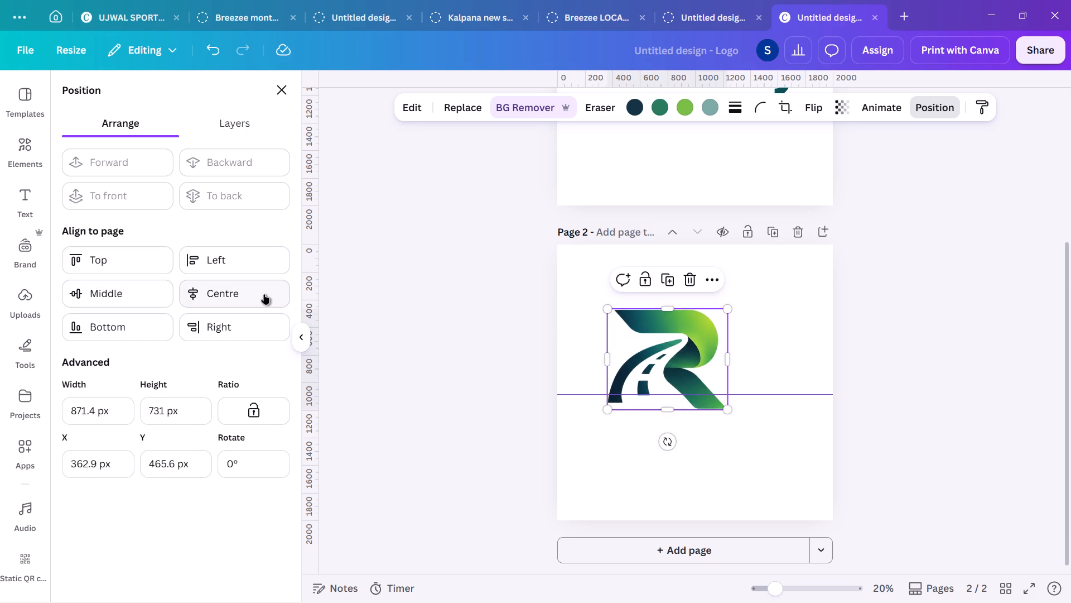
pyautogui.click(264, 294)
pyautogui.click(152, 290)
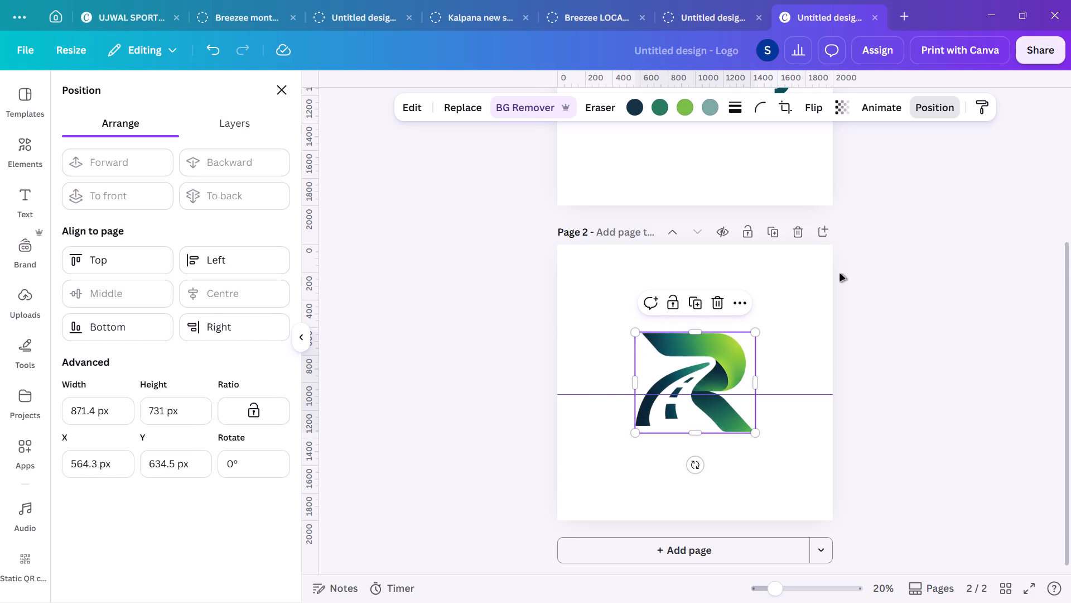
pyautogui.click(840, 274)
# Duplicate the page with the standalone R symbol as page 3.
pyautogui.scroll(2, 840, 274)
pyautogui.scroll(-1, 840, 274)
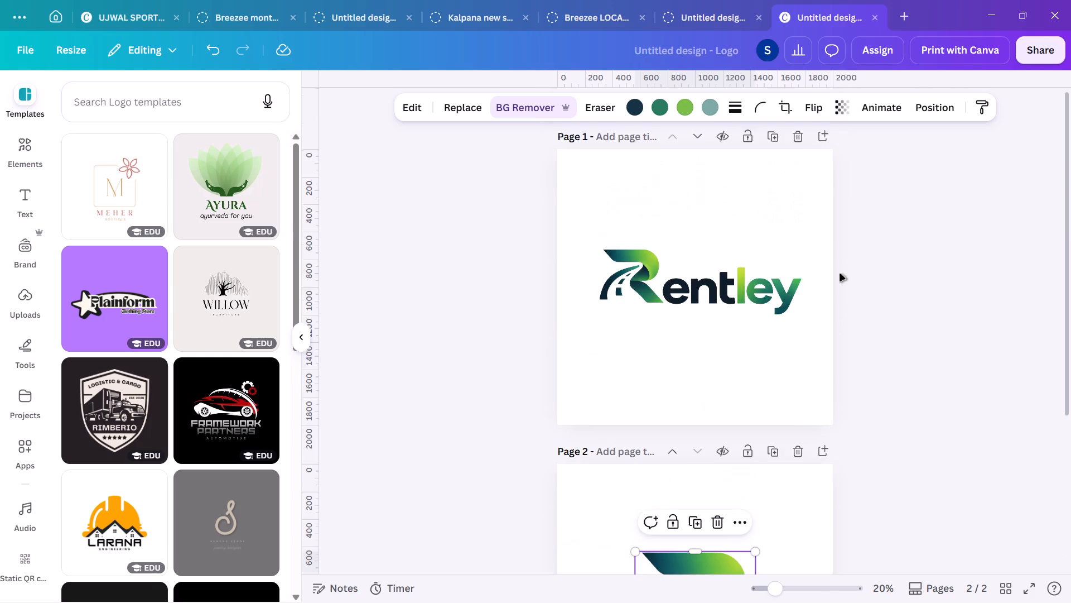
pyautogui.scroll(-1, 840, 274)
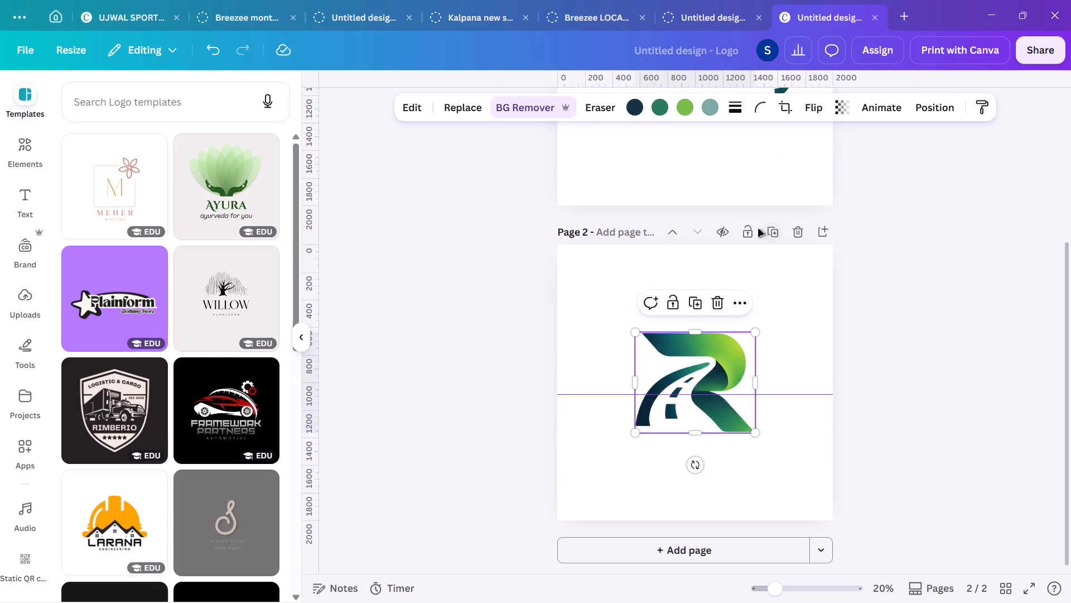
pyautogui.click(778, 230)
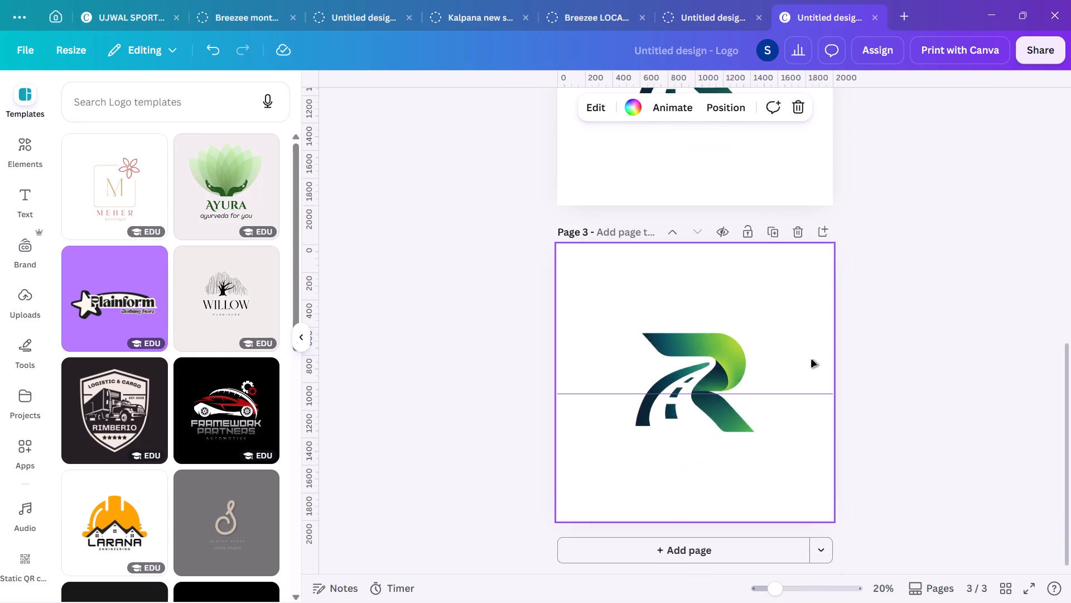
pyautogui.click(812, 311)
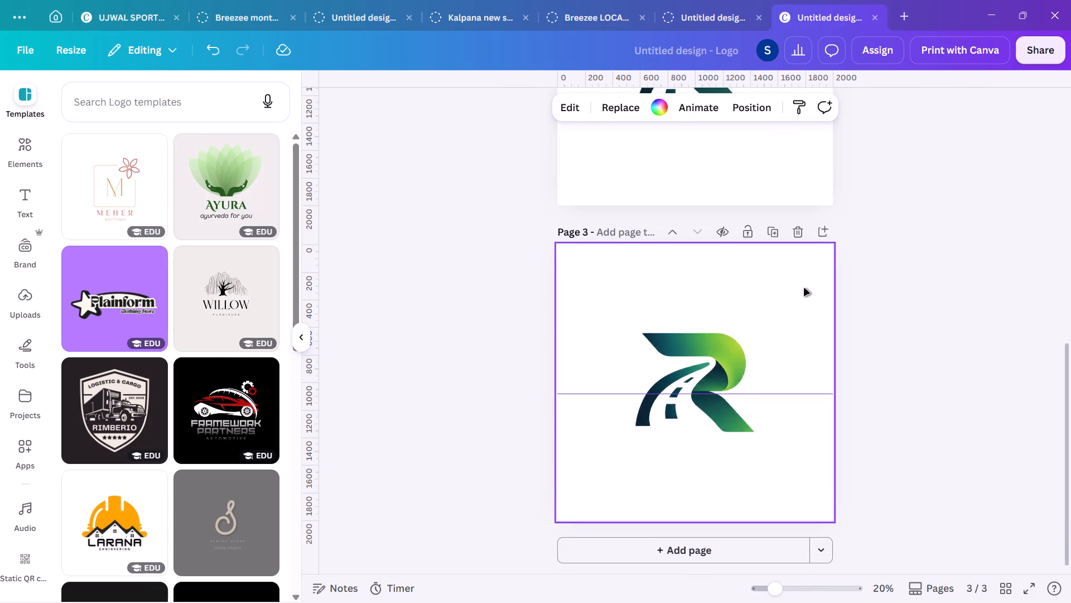
# Delete page 3, the duplicate of the standalone R symbol page.
pyautogui.click(798, 228)
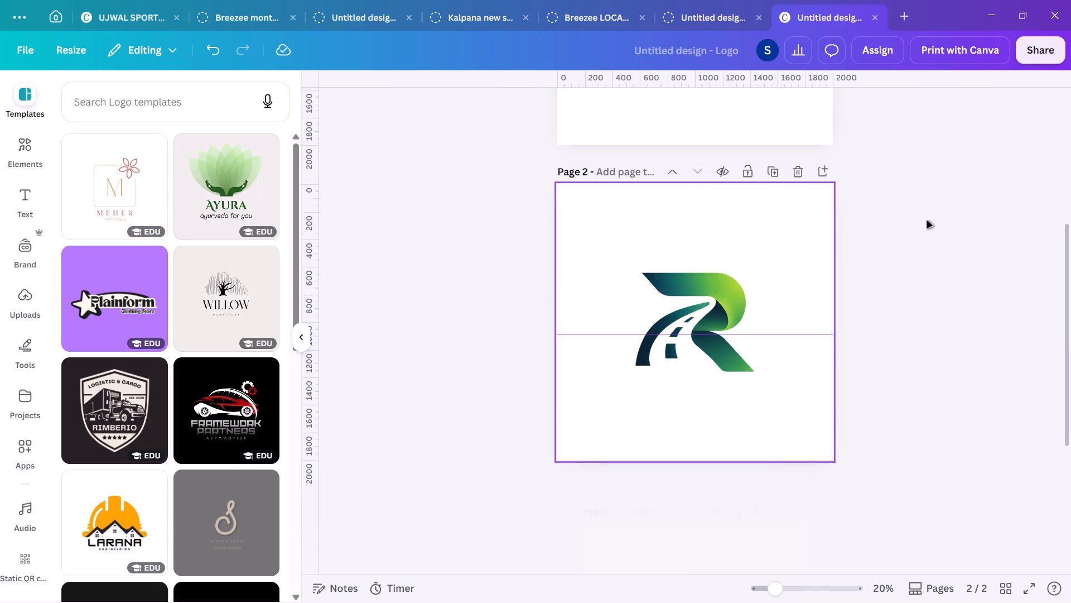
# Download all pages as a print-preset PDF with the CMYK colour profile and pages as separate files.
pyautogui.scroll(2, 970, 226)
pyautogui.scroll(-1, 970, 226)
pyautogui.scroll(2, 970, 226)
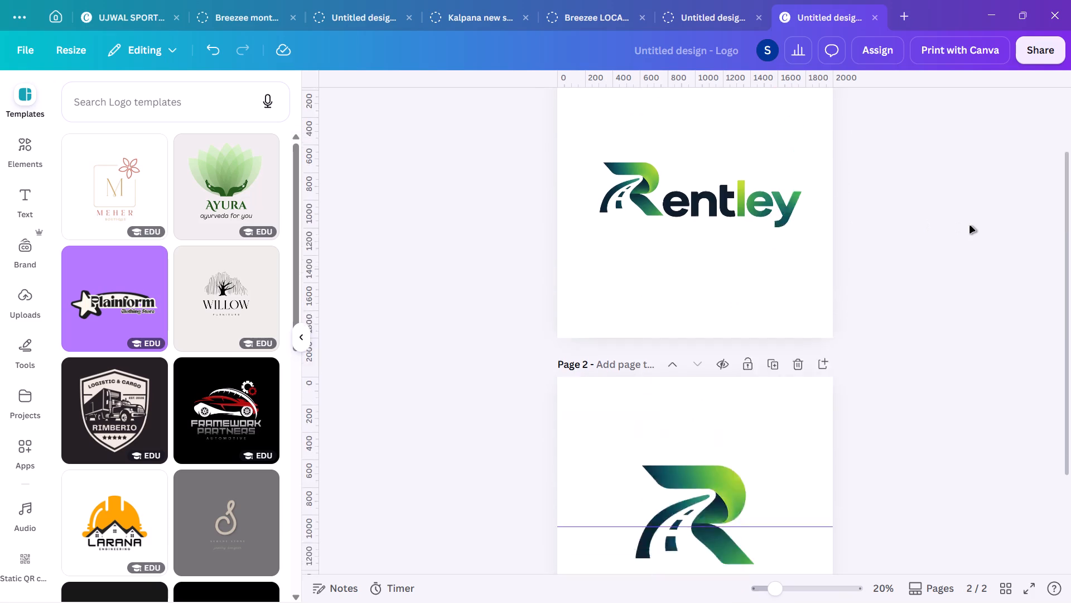
pyautogui.click(1045, 46)
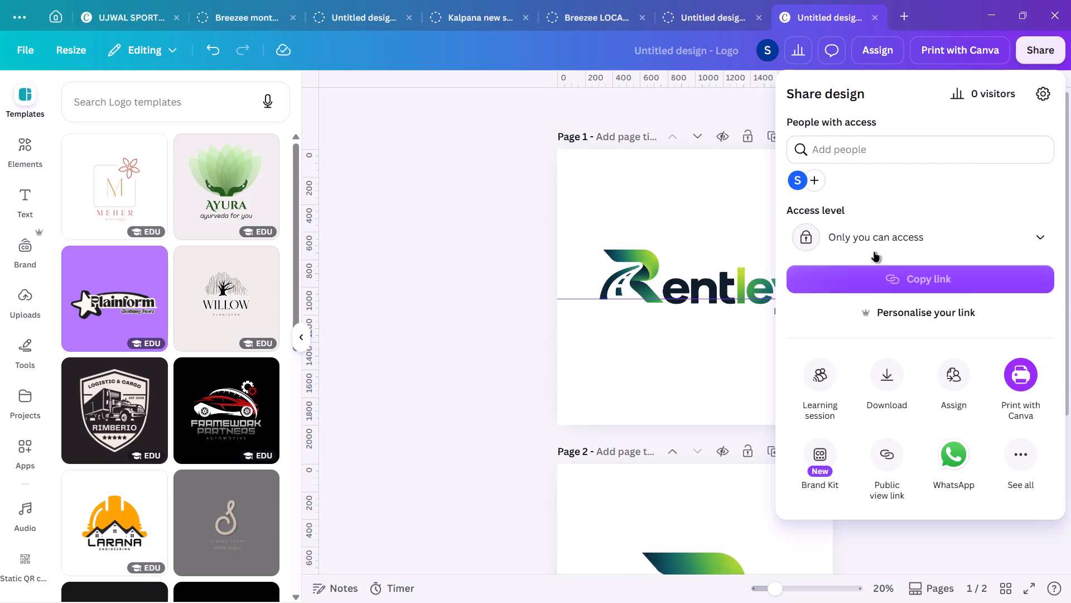
pyautogui.click(886, 370)
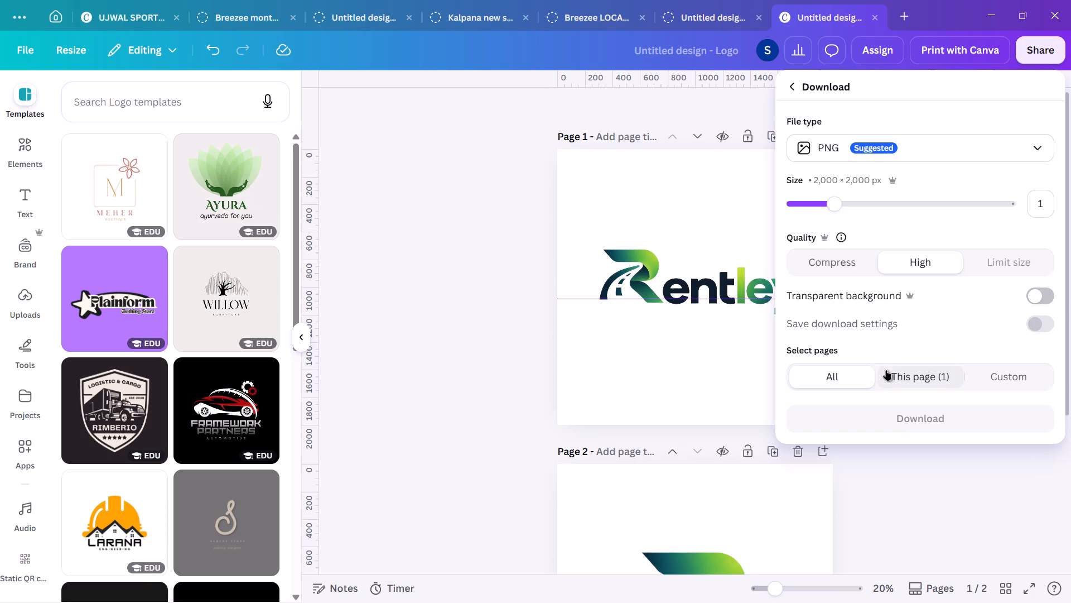
pyautogui.click(911, 375)
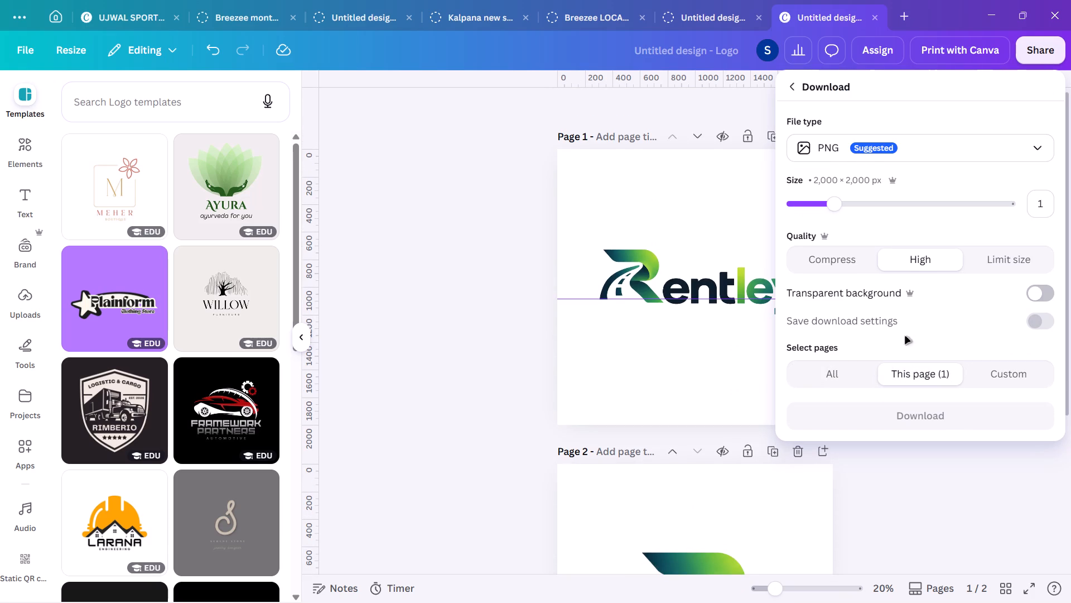
pyautogui.click(857, 375)
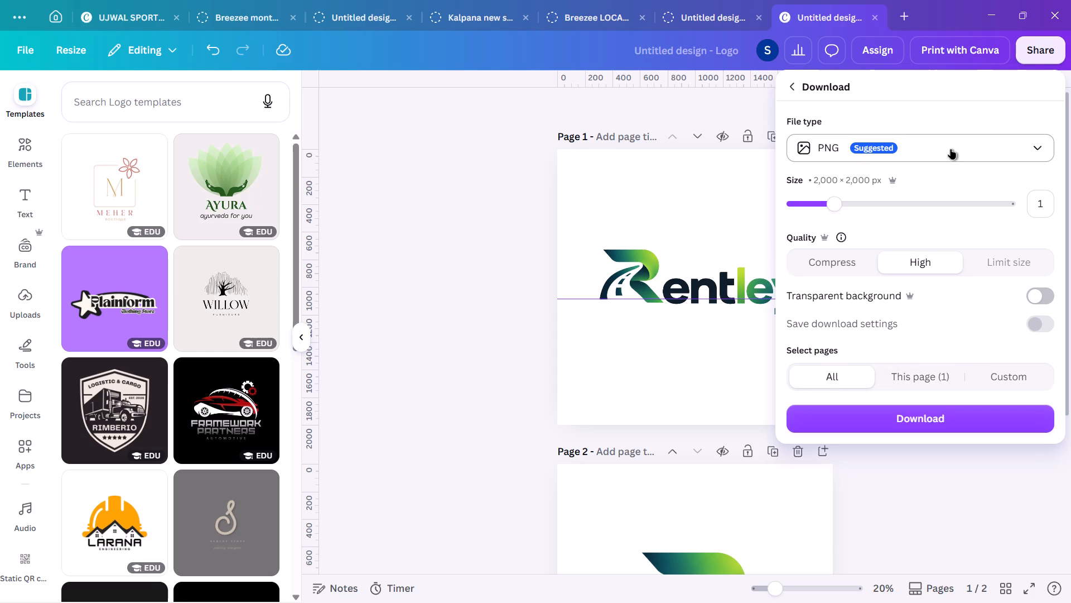
pyautogui.click(951, 149)
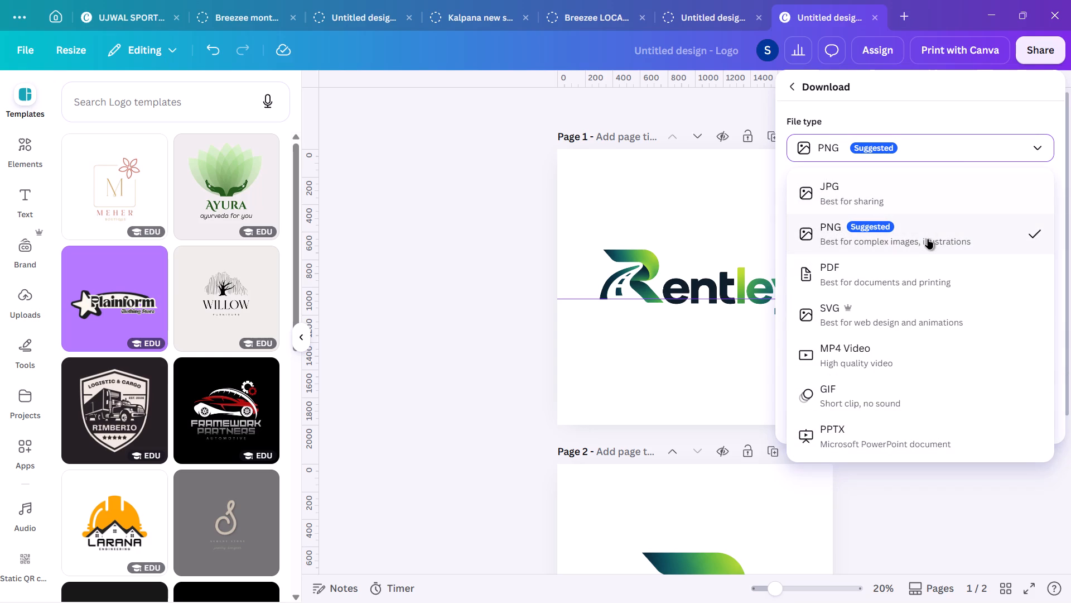
pyautogui.click(923, 276)
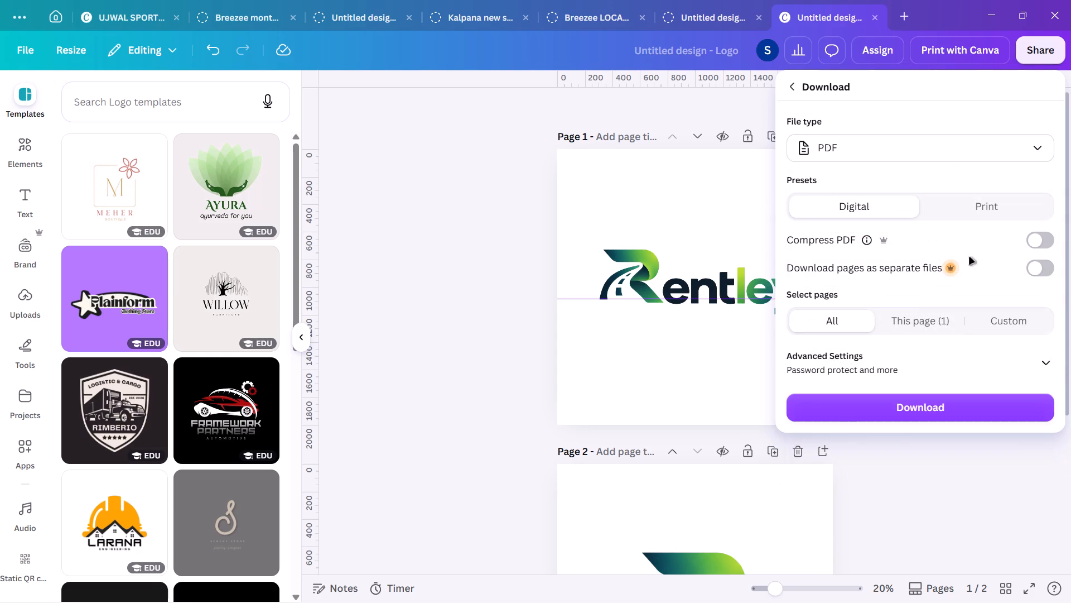
pyautogui.click(1015, 201)
pyautogui.click(985, 261)
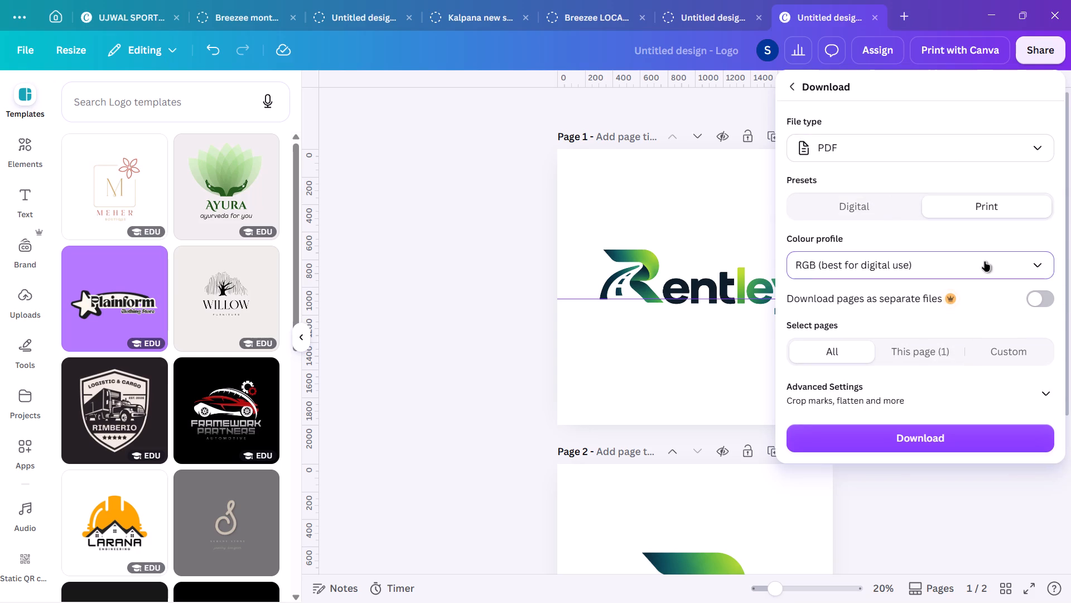
pyautogui.click(940, 326)
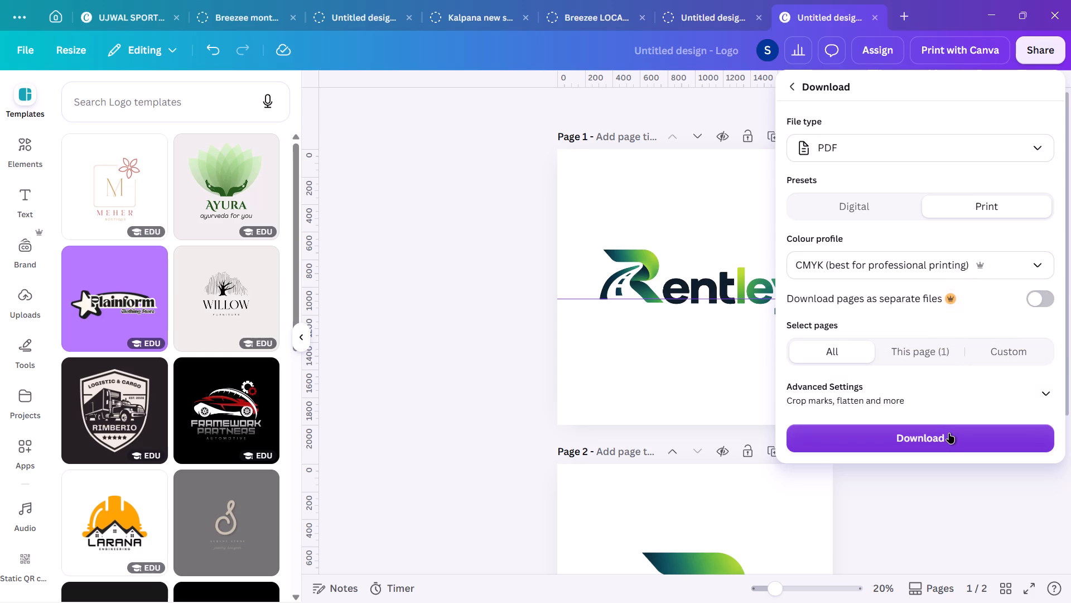
pyautogui.click(1043, 289)
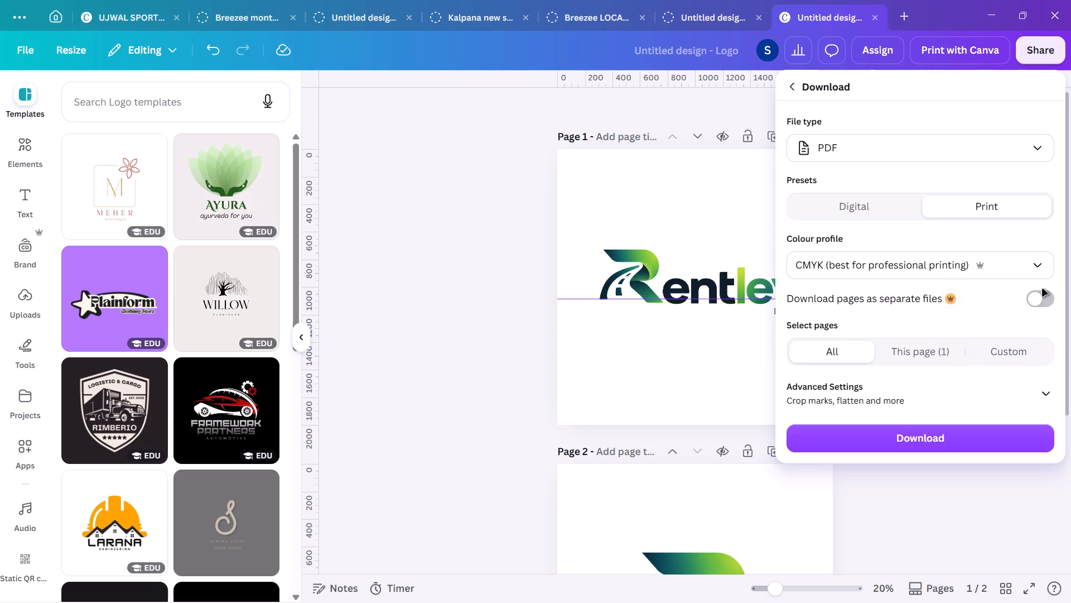
pyautogui.click(1041, 300)
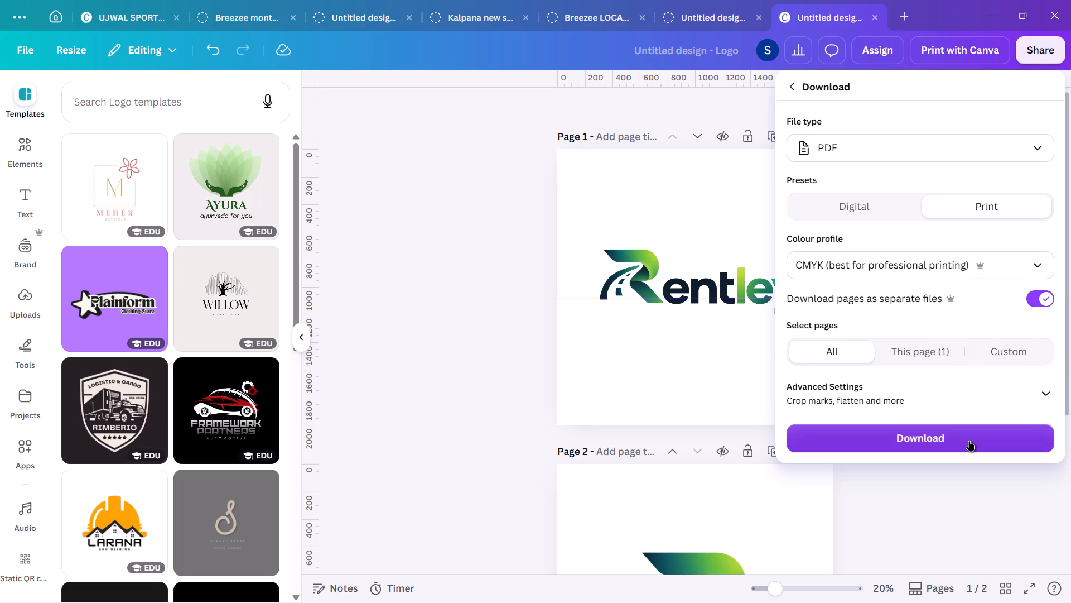
pyautogui.click(969, 441)
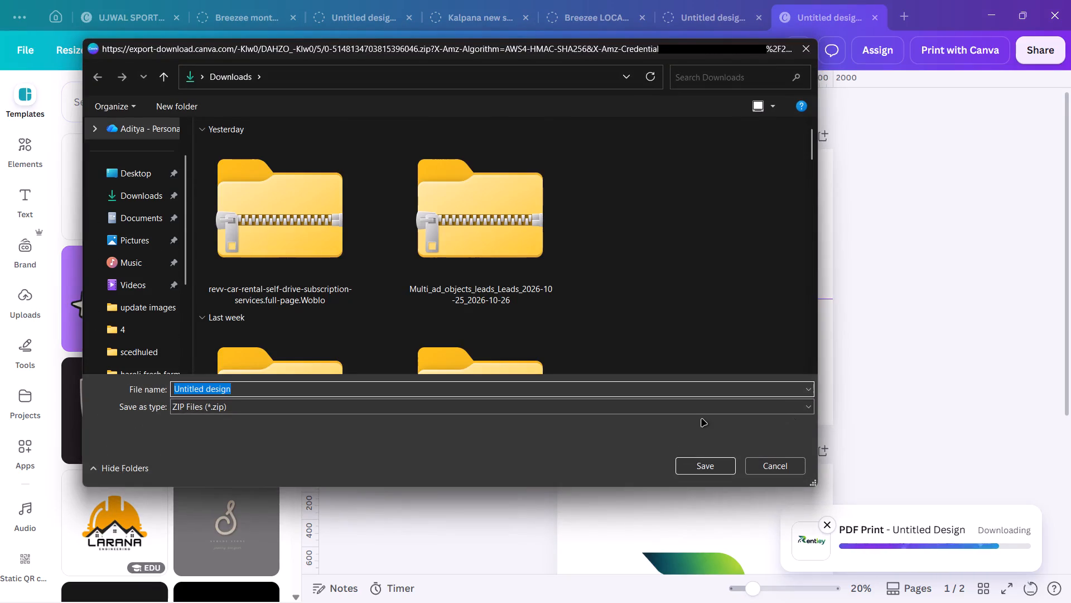
# Save the downloaded ZIP as "Rentley logo" in the personal profile website folder on the Desktop.
pyautogui.write('Rent')
pyautogui.write('ley logo')
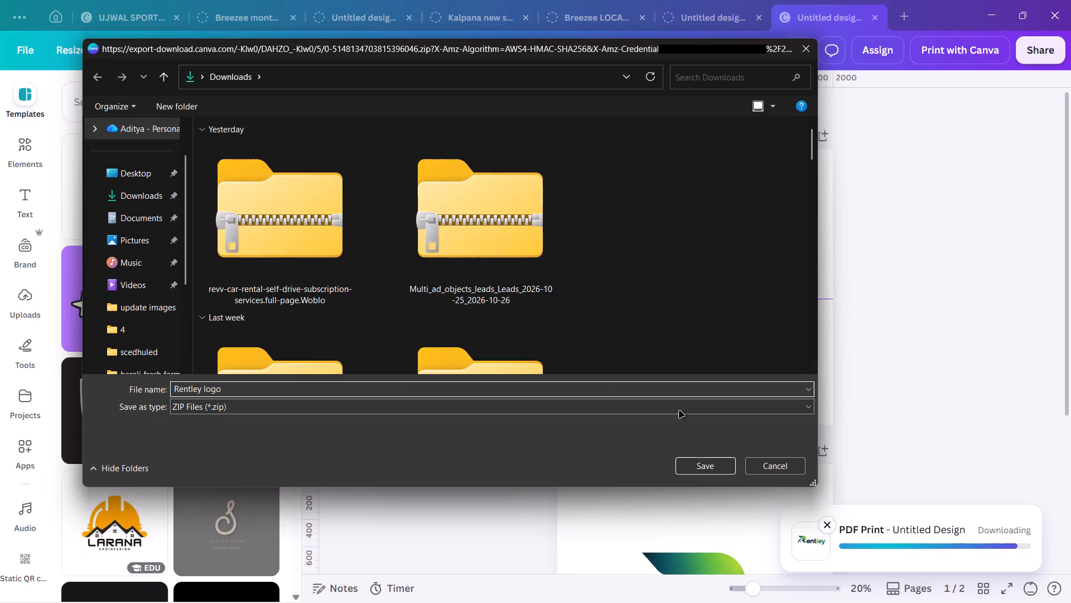
pyautogui.click(158, 175)
pyautogui.doubleClick(325, 184)
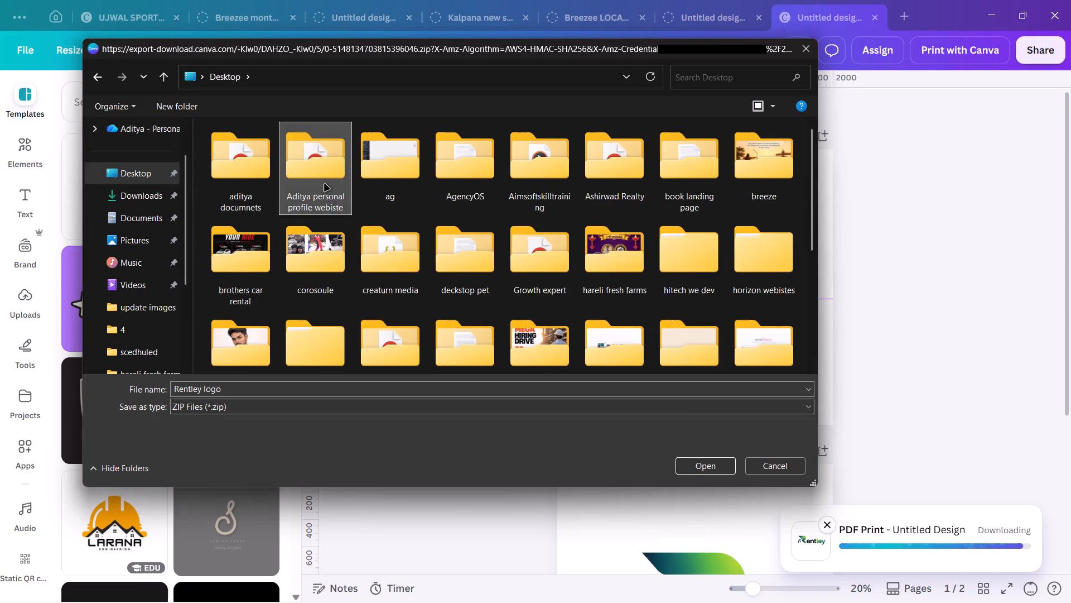
pyautogui.click(718, 463)
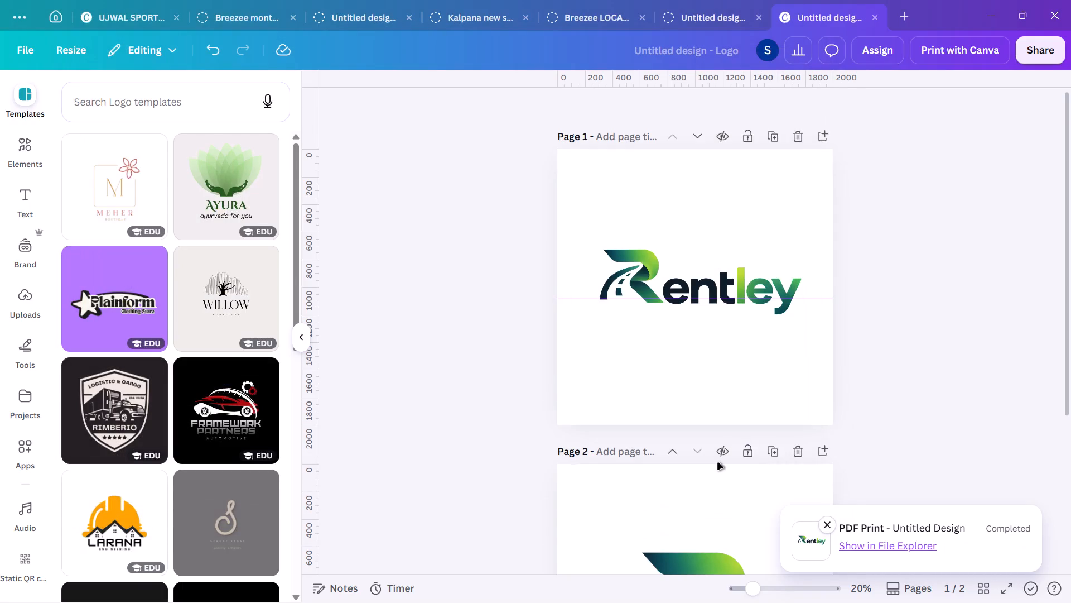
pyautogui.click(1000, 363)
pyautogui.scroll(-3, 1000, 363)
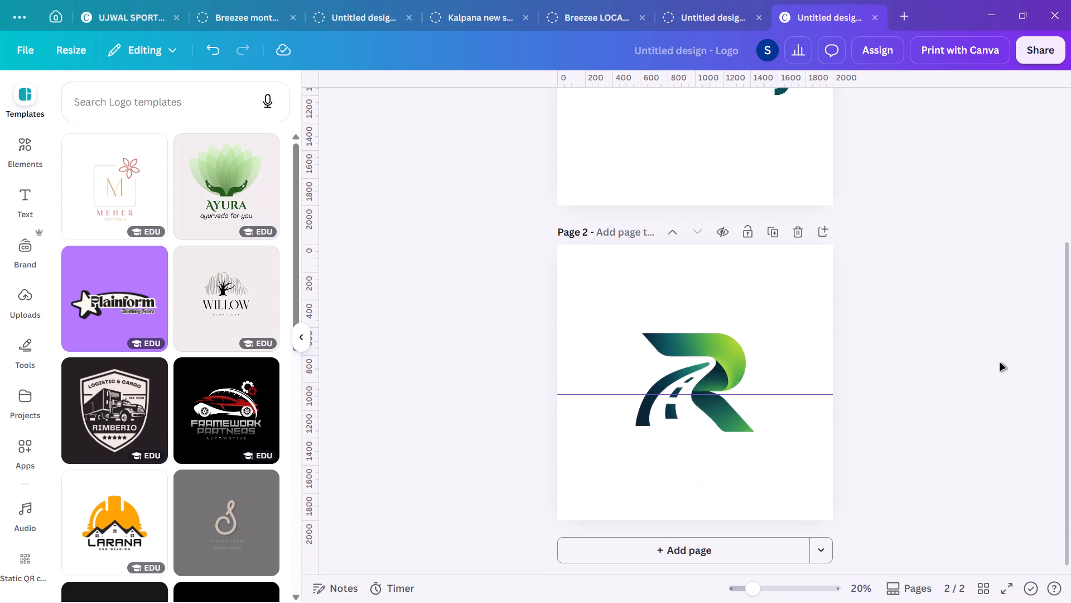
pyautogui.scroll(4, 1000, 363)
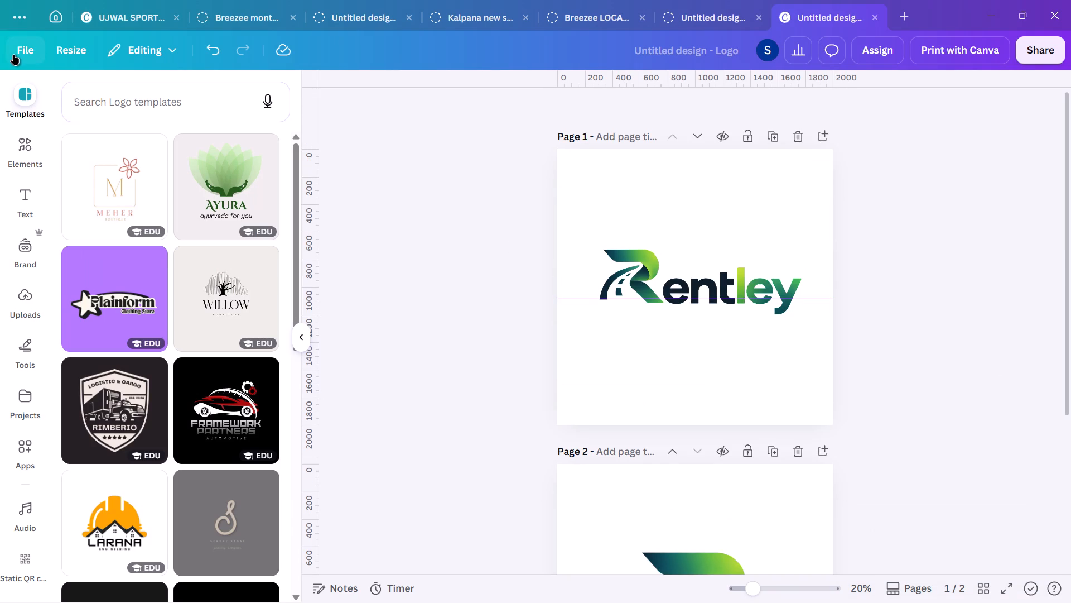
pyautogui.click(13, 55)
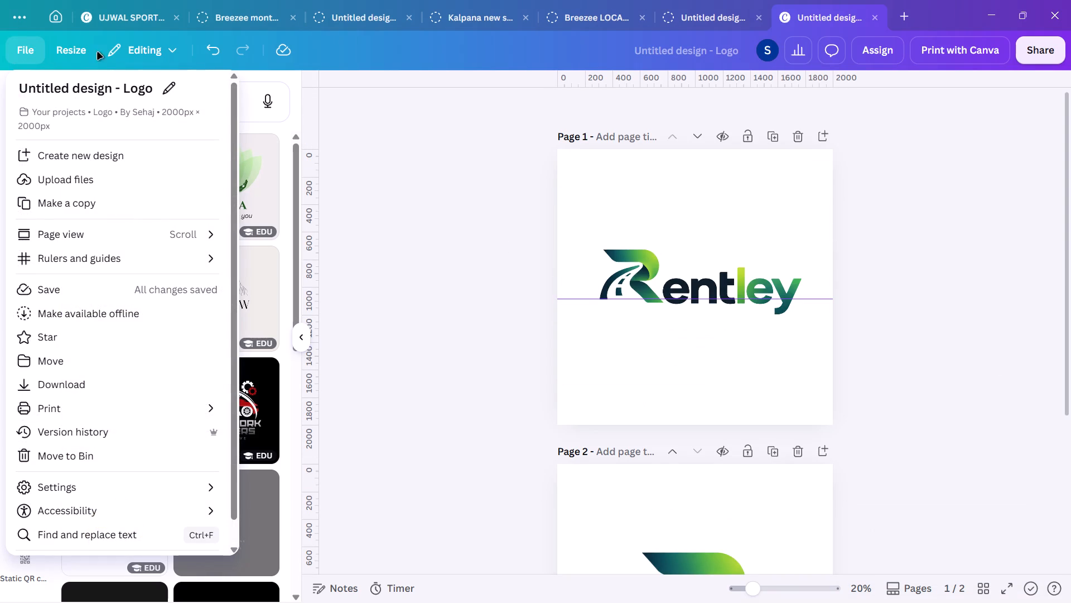
# Return to the Canva home page and move the recent Rentley logo design to the Bin.
pyautogui.click(53, 15)
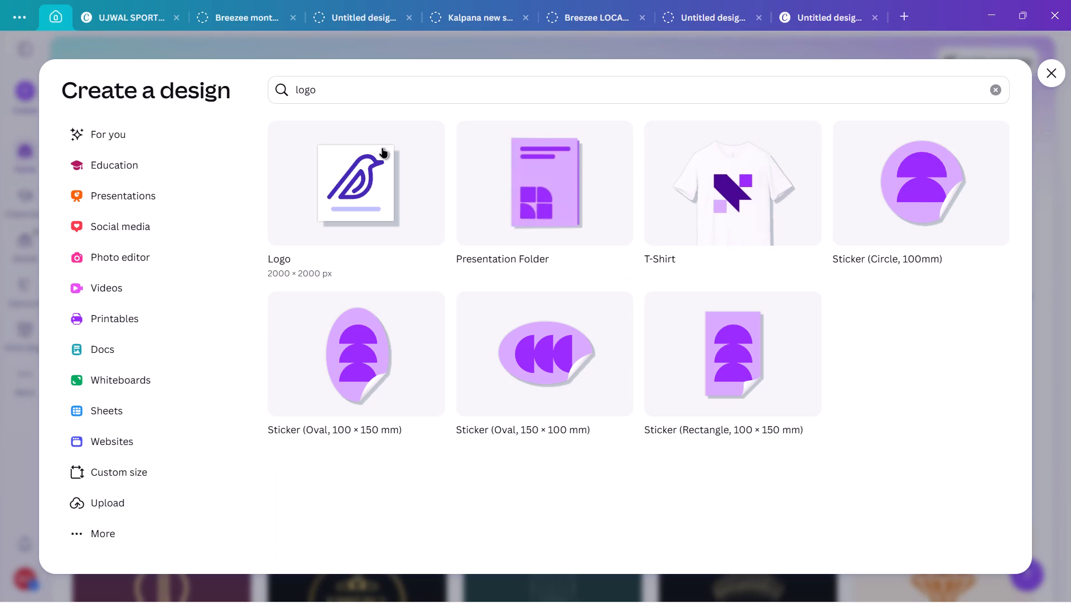
pyautogui.click(422, 47)
pyautogui.scroll(-1, 572, 279)
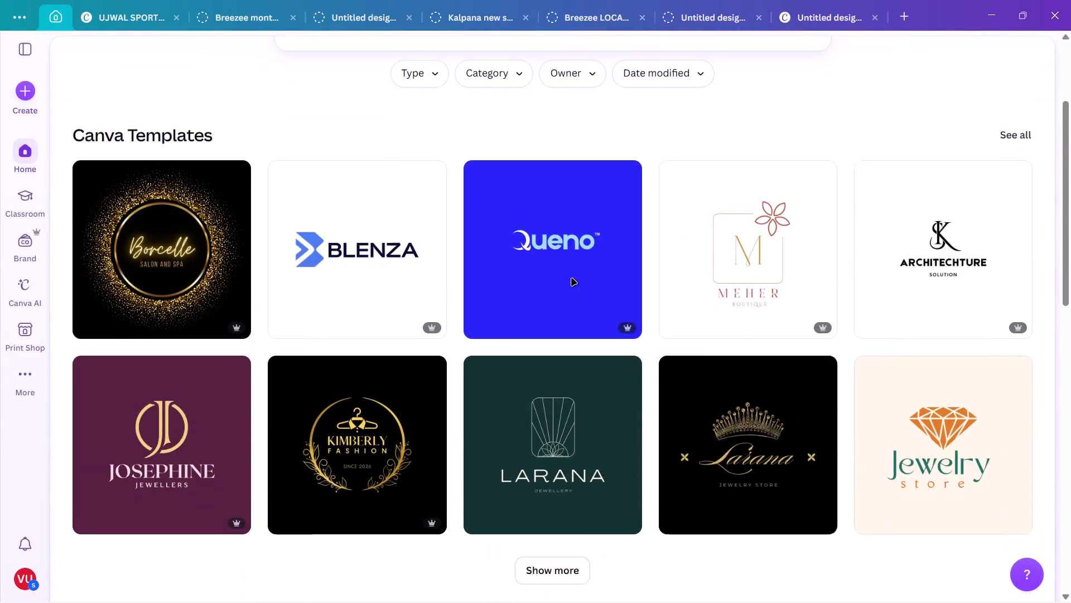
pyautogui.scroll(-3, 572, 279)
pyautogui.scroll(8, 572, 279)
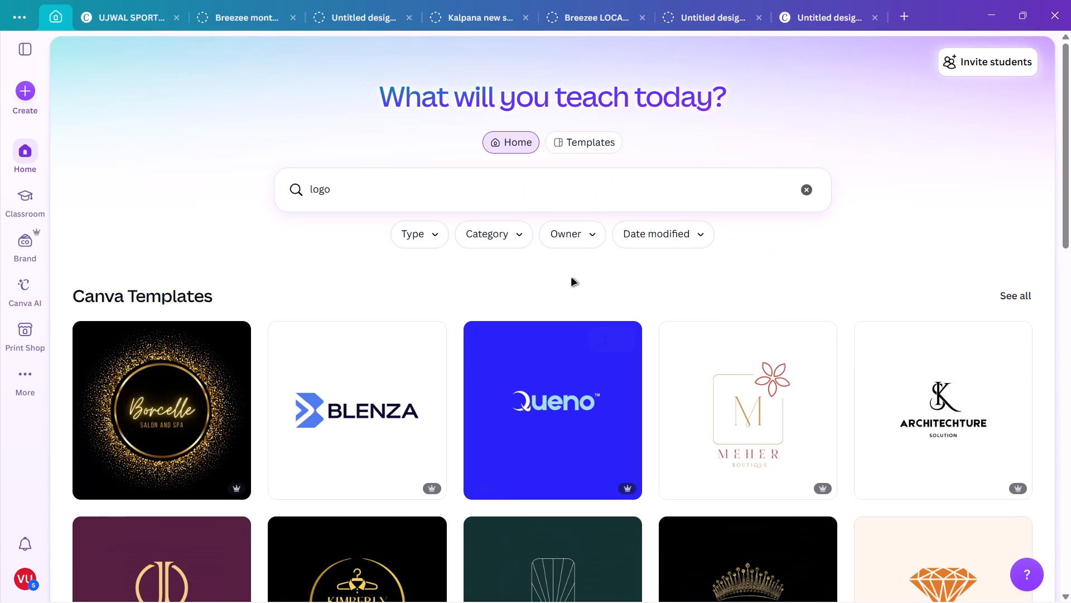
pyautogui.scroll(2, 572, 279)
pyautogui.click(29, 154)
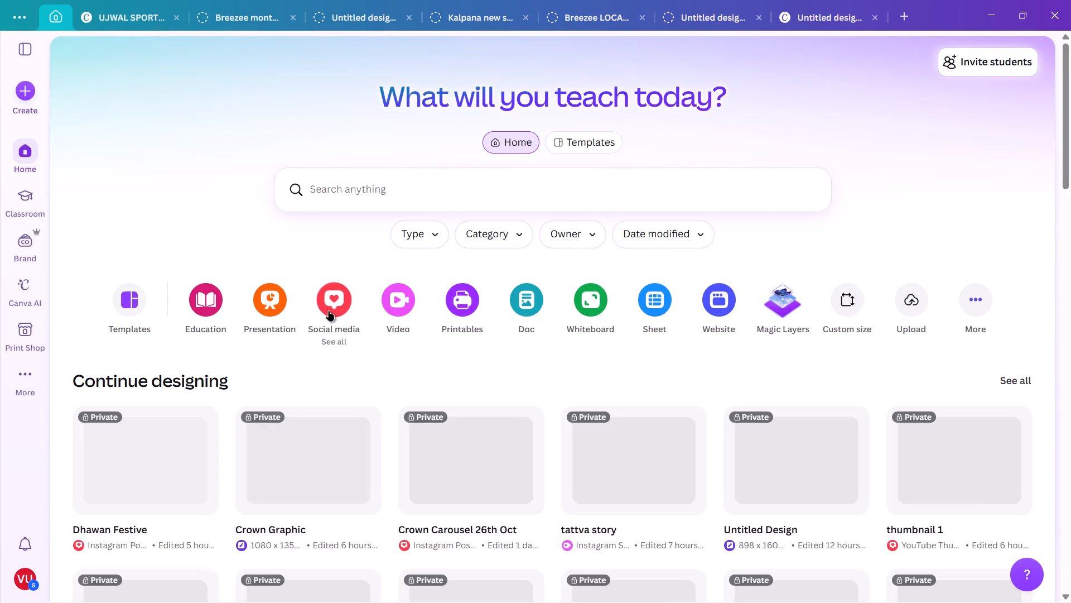
pyautogui.scroll(-2, 393, 385)
pyautogui.scroll(2, 393, 385)
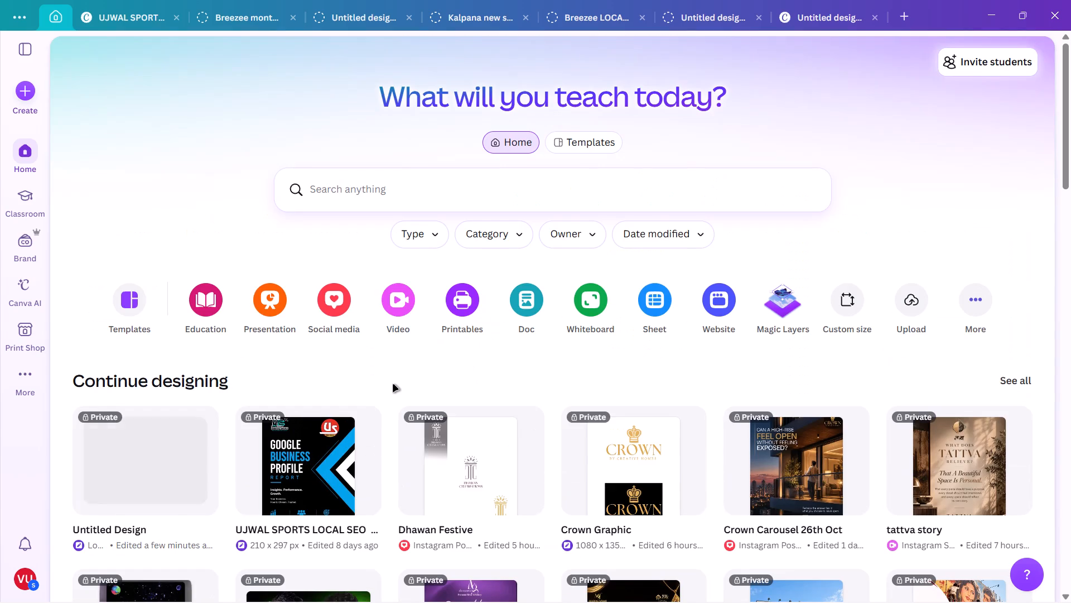
pyautogui.scroll(1, 393, 385)
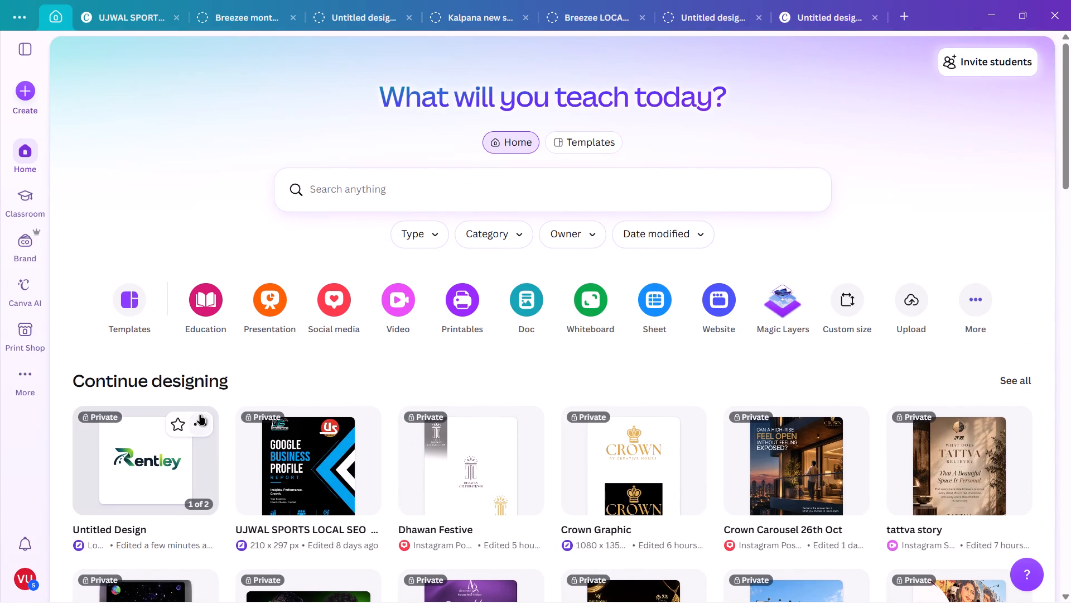
pyautogui.click(201, 427)
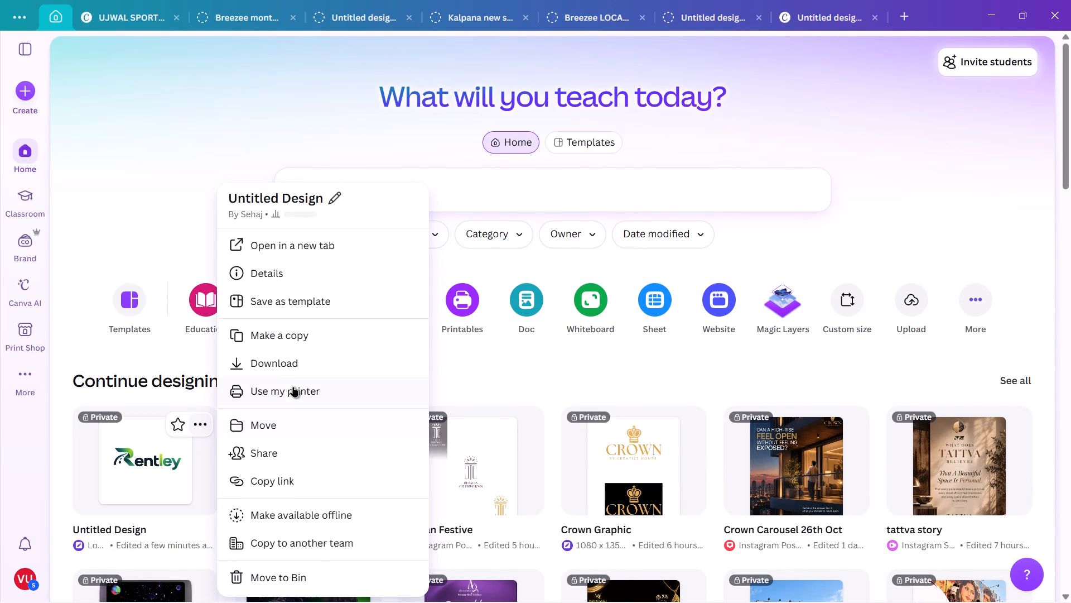
pyautogui.click(294, 576)
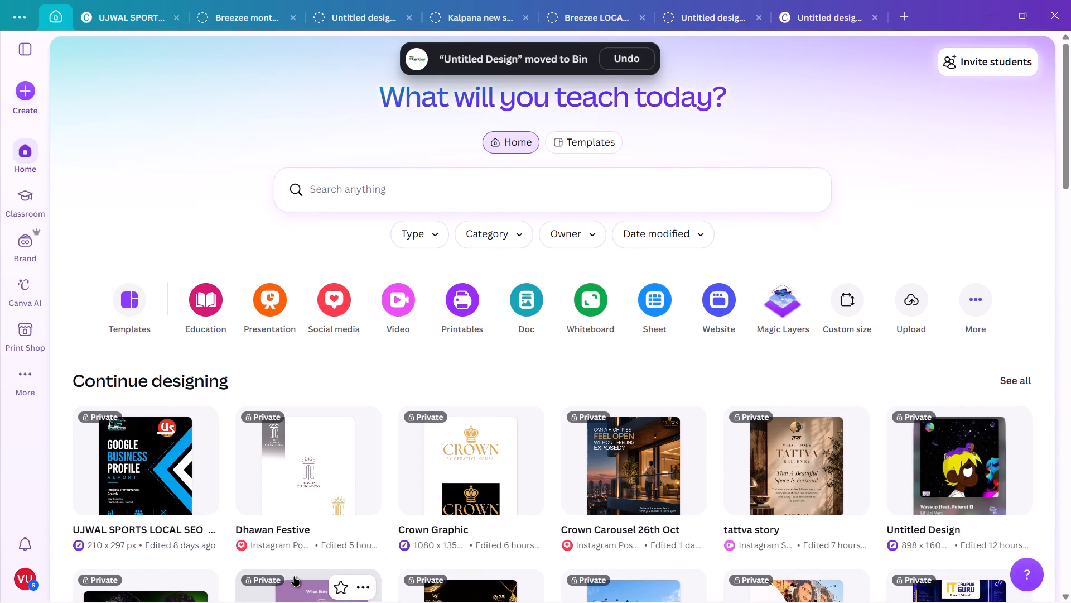
pyautogui.click(554, 63)
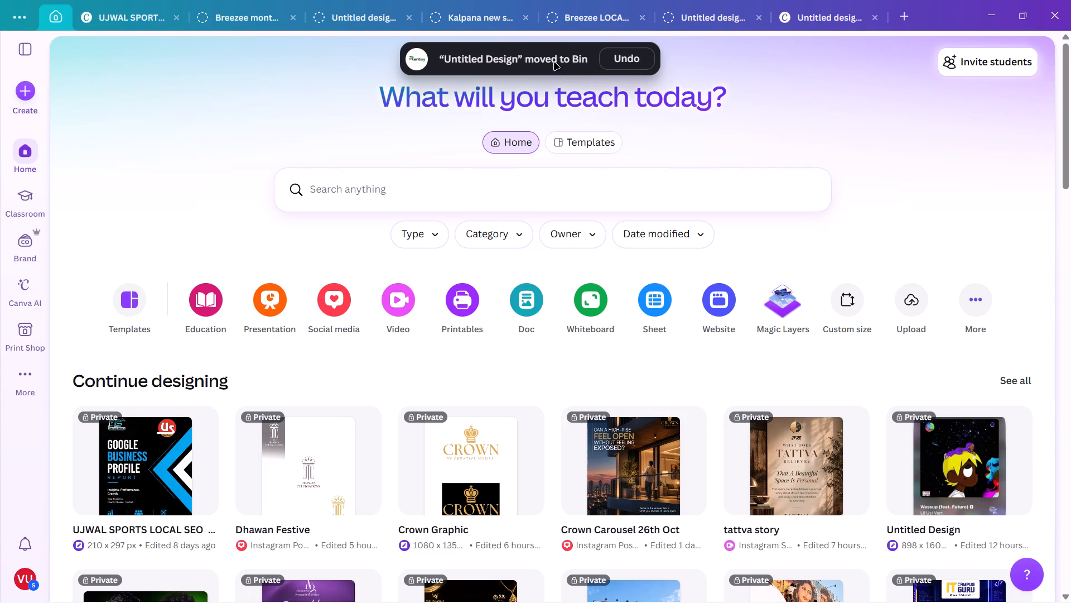